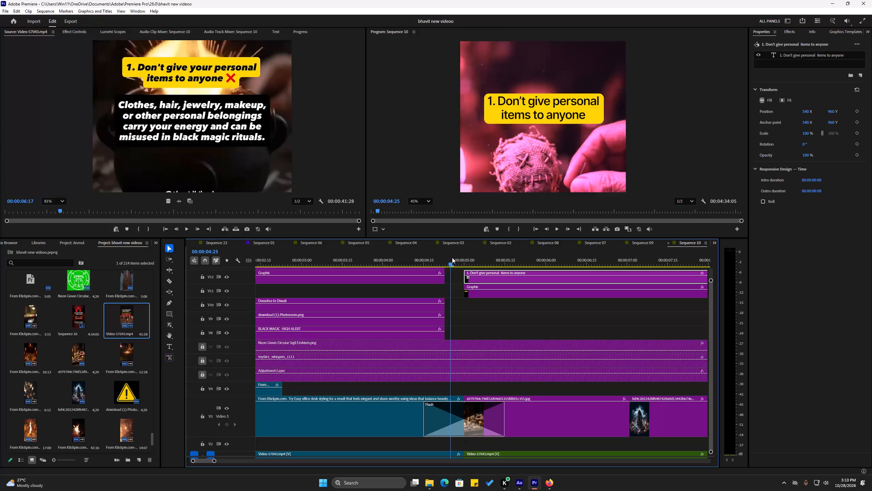
Play the sequence to about 00:00:06:04, fit the whole vertical frame in the program preview, and save the project.
{"action": "key", "text": "space"}
{"action": "scroll", "coordinate": [445, 313], "scroll_direction": "down", "scroll_amount": 9, "text": "alt"}
{"action": "key", "text": "space"}
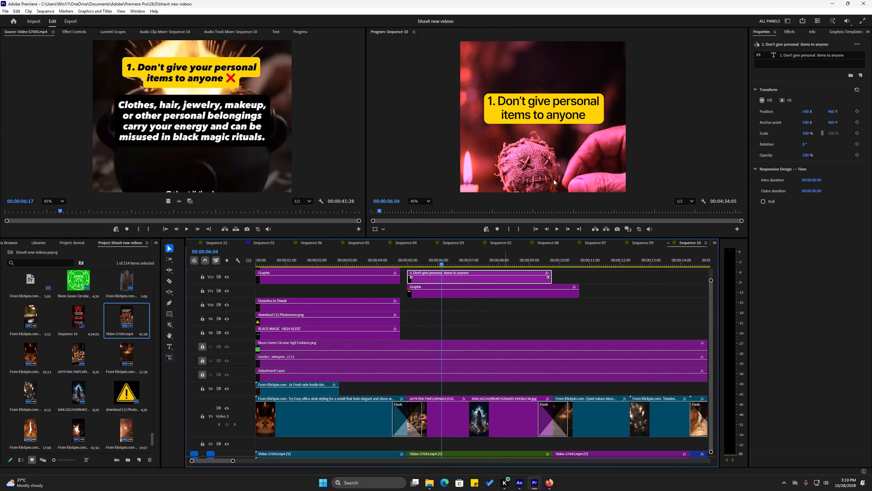
{"action": "middle_click_drag", "start_coordinate": [571, 139], "coordinate": [571, 100]}
{"action": "scroll", "coordinate": [571, 100], "scroll_direction": "down", "scroll_amount": 8}
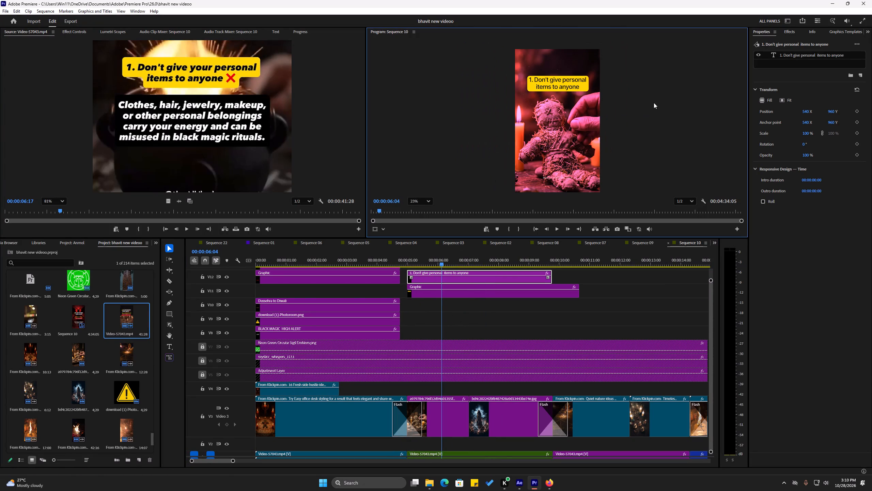
{"action": "middle_click_drag", "start_coordinate": [653, 93], "coordinate": [651, 74]}
{"action": "key", "text": "ctrl+s"}
{"action": "scroll", "coordinate": [574, 124], "scroll_direction": "up", "scroll_amount": 1}
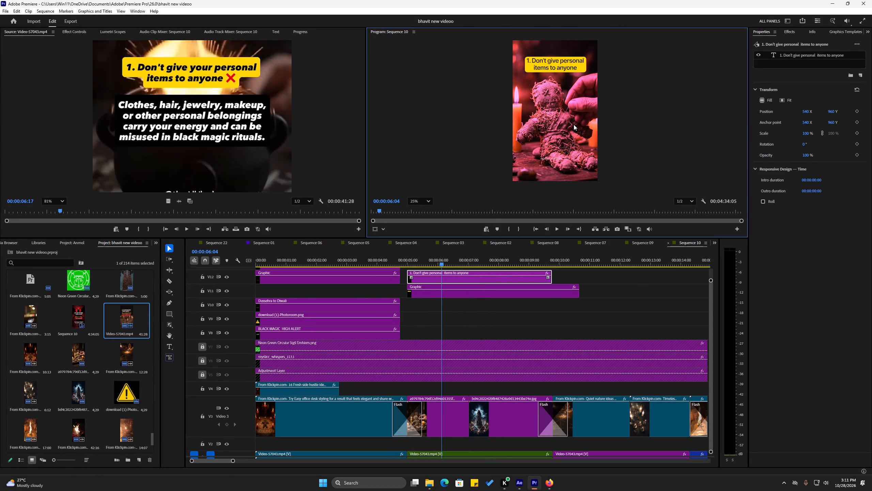
{"action": "middle_click_drag", "start_coordinate": [657, 113], "coordinate": [654, 113]}
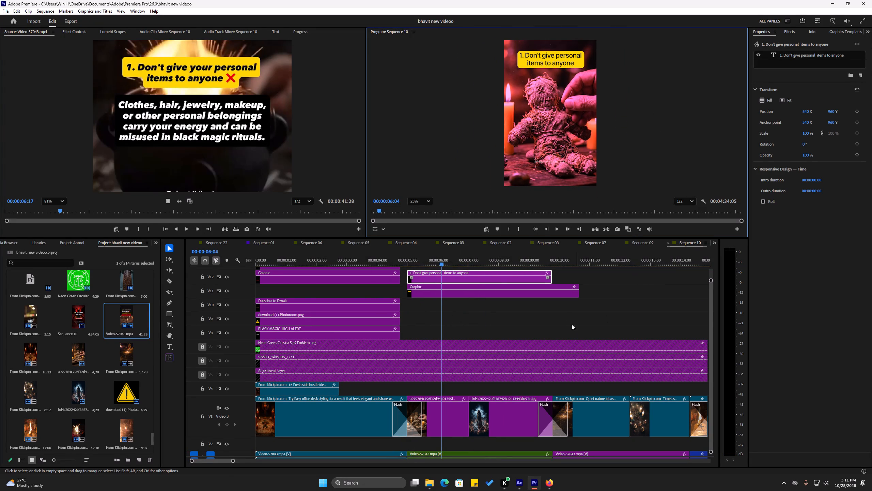
{"action": "key", "text": "ctrl+s"}
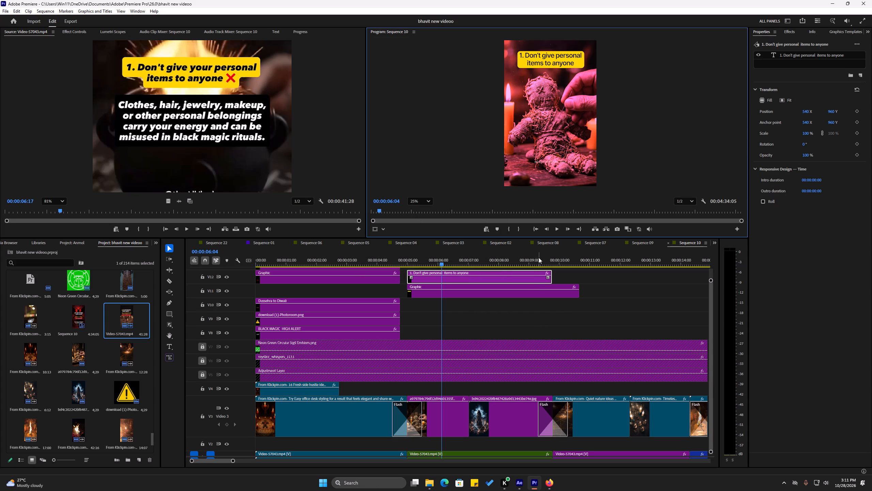
Extend the end of the "1. Don't give personal items to anyone" title on V12 to the image cut at 00:00:09:24.
{"action": "left_click", "coordinate": [540, 258]}
{"action": "left_click_drag", "start_coordinate": [548, 258], "coordinate": [553, 260]}
{"action": "scroll", "coordinate": [556, 326], "scroll_direction": "up", "scroll_amount": 20, "text": "alt"}
{"action": "scroll", "coordinate": [556, 326], "scroll_direction": "up", "scroll_amount": 2, "text": "alt"}
{"action": "left_click_drag", "start_coordinate": [568, 259], "coordinate": [577, 263]}
{"action": "scroll", "coordinate": [558, 323], "scroll_direction": "down", "scroll_amount": 4, "text": "alt"}
{"action": "left_click_drag", "start_coordinate": [563, 273], "coordinate": [568, 275]}
Cut the yellow box graphic on V11 at 00:00:09:24, delete the part after the cut, and save the project.
{"action": "key", "text": "c"}
{"action": "left_click", "coordinate": [568, 291]}
{"action": "key", "text": "v"}
{"action": "left_click", "coordinate": [582, 291]}
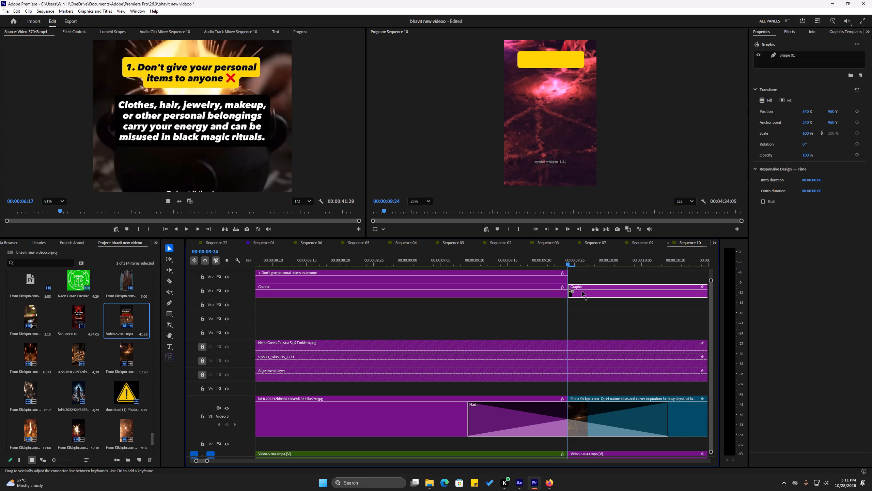
{"action": "key", "text": "Delete"}
{"action": "scroll", "coordinate": [594, 315], "scroll_direction": "down", "scroll_amount": 10, "text": "alt"}
{"action": "key", "text": "ctrl+s"}
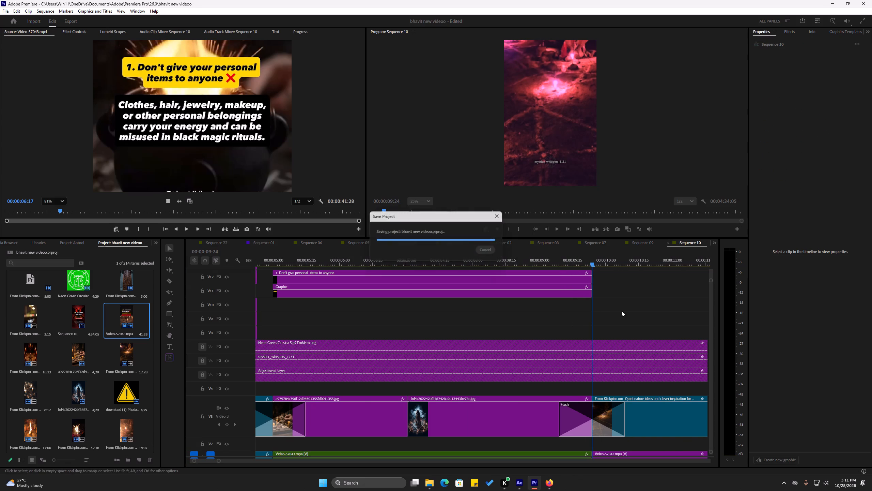
Preview the flash transition and trim the ends of the V12 title and V11 yellow box graphic back to 00:00:09:16.
{"action": "left_click", "coordinate": [581, 257]}
{"action": "key", "text": "space"}
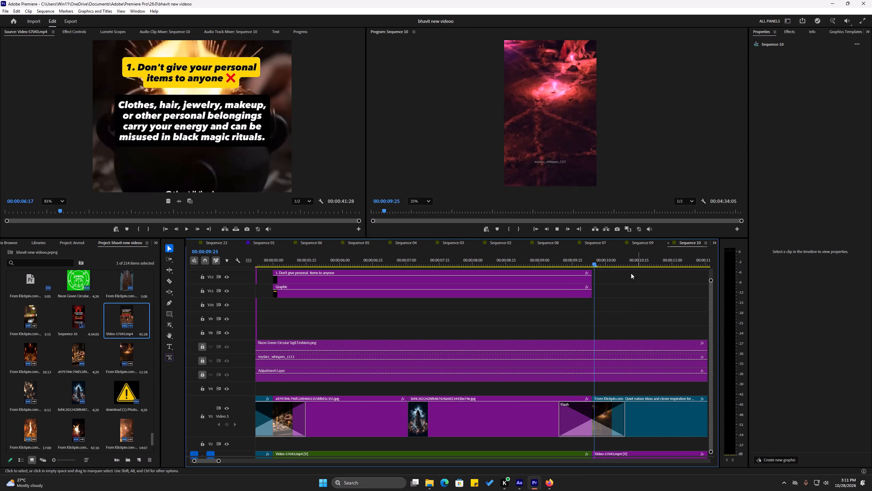
{"action": "key", "text": "space"}
{"action": "left_click", "coordinate": [531, 259]}
{"action": "key", "text": "space"}
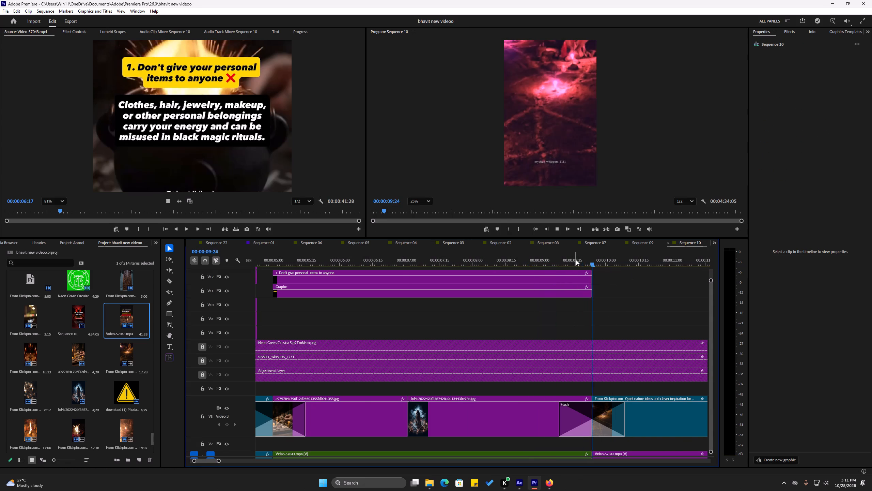
{"action": "key", "text": "space"}
{"action": "left_click_drag", "start_coordinate": [569, 258], "coordinate": [574, 262]}
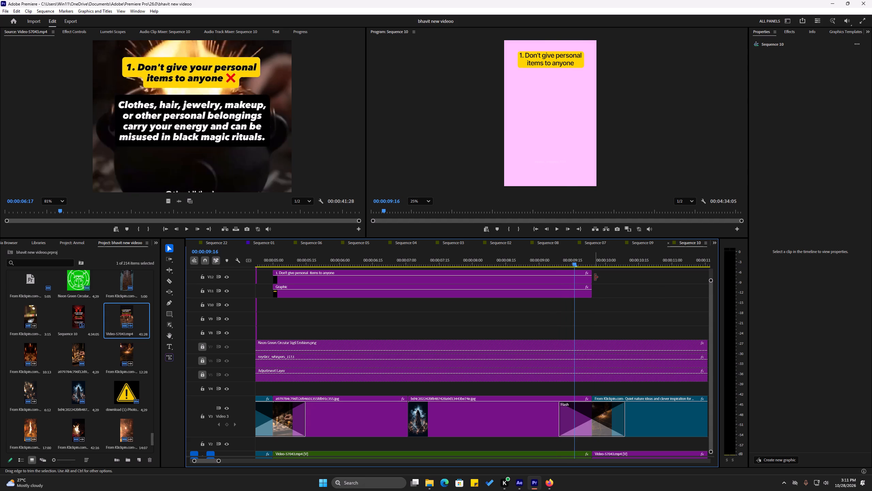
{"action": "left_click_drag", "start_coordinate": [594, 277], "coordinate": [579, 278]}
{"action": "left_click_drag", "start_coordinate": [594, 293], "coordinate": [576, 294]}
Move the playhead to 00:00:06:21 over the doll image and save the project.
{"action": "left_click", "coordinate": [554, 258]}
{"action": "left_click_drag", "start_coordinate": [545, 259], "coordinate": [387, 272]}
{"action": "key", "text": "ctrl+s"}
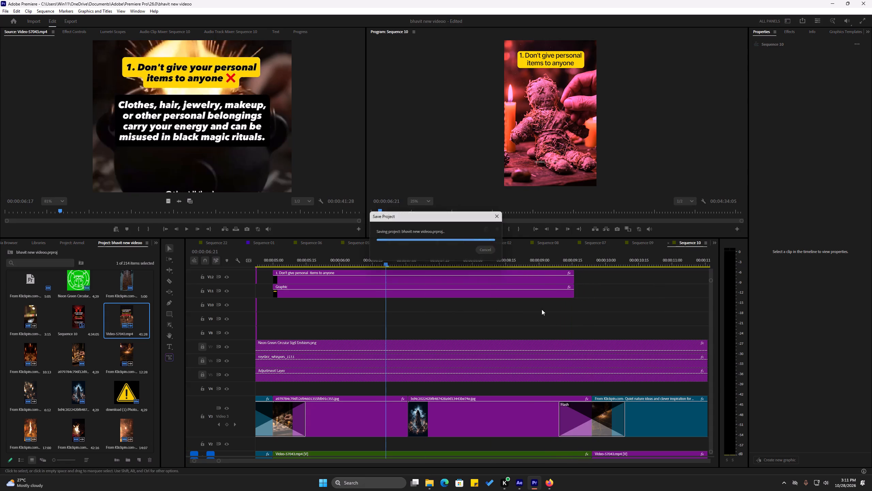
{"action": "scroll", "coordinate": [542, 309], "scroll_direction": "down", "scroll_amount": 3}
{"action": "scroll", "coordinate": [483, 338], "scroll_direction": "up", "scroll_amount": 11}
{"action": "key", "text": "ctrl+s"}
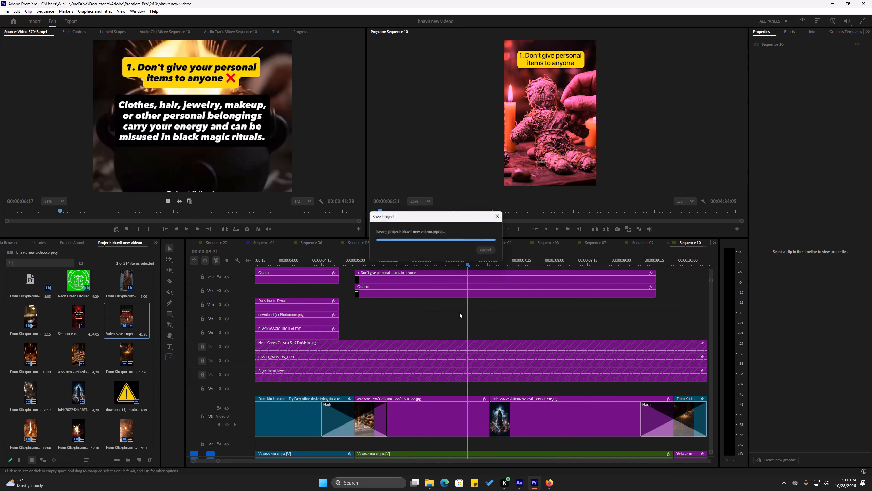
Start a new text layer below the yellow title with the first line "Clothes, hair, jewelry, makeup".
{"action": "left_click", "coordinate": [169, 345]}
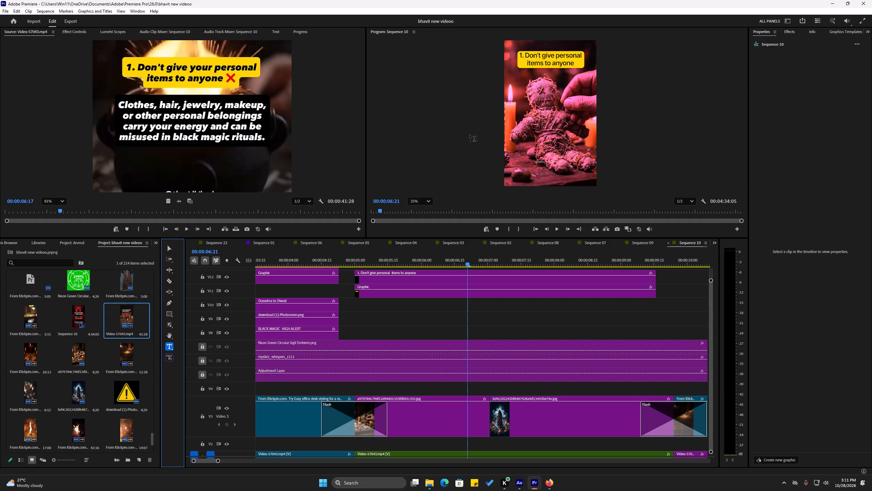
{"action": "left_click", "coordinate": [523, 109]}
{"action": "type", "text": "Cloth"}
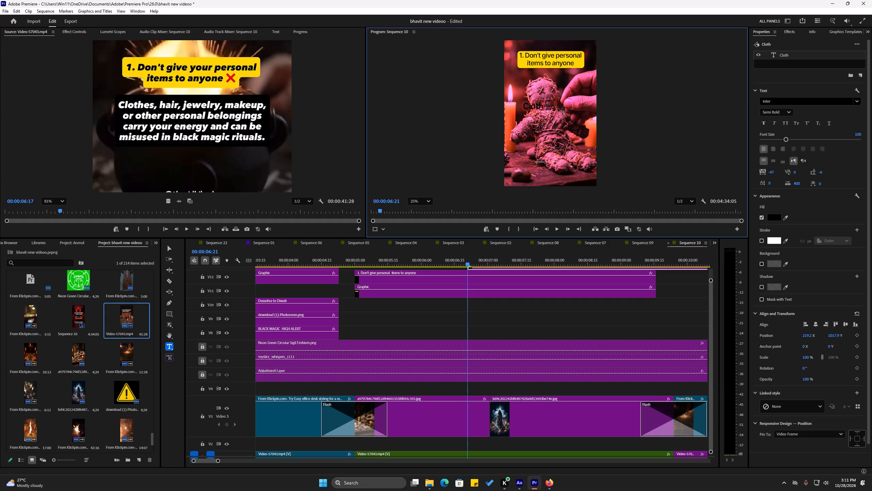
{"action": "type", "text": "es,"}
{"action": "key", "text": "space"}
{"action": "type", "text": "hair"}
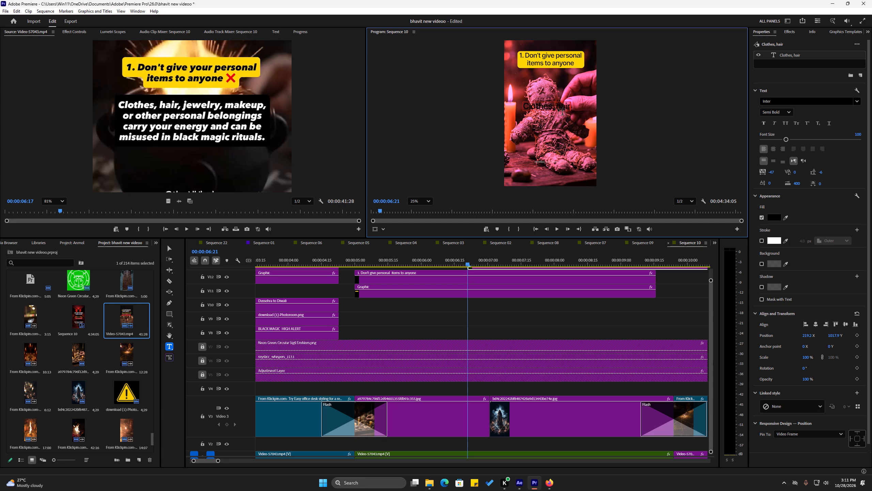
{"action": "key", "text": "comma"}
{"action": "key", "text": "space"}
{"action": "type", "text": "jw"}
{"action": "key", "text": "BackSpace"}
{"action": "key", "text": "e"}
{"action": "key", "text": "w"}
{"action": "key", "text": "e"}
{"action": "type", "text": "ry"}
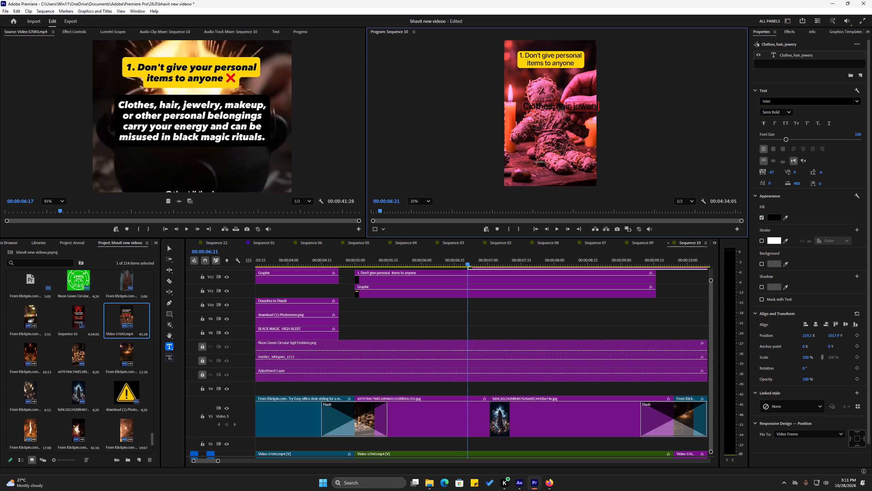
{"action": "key", "text": "BackSpace"}
{"action": "key", "text": "BackSpace"}
{"action": "type", "text": "lr"}
{"action": "key", "text": "y"}
{"action": "key", "text": "comma"}
{"action": "key", "text": "space"}
{"action": "type", "text": "makeup"}
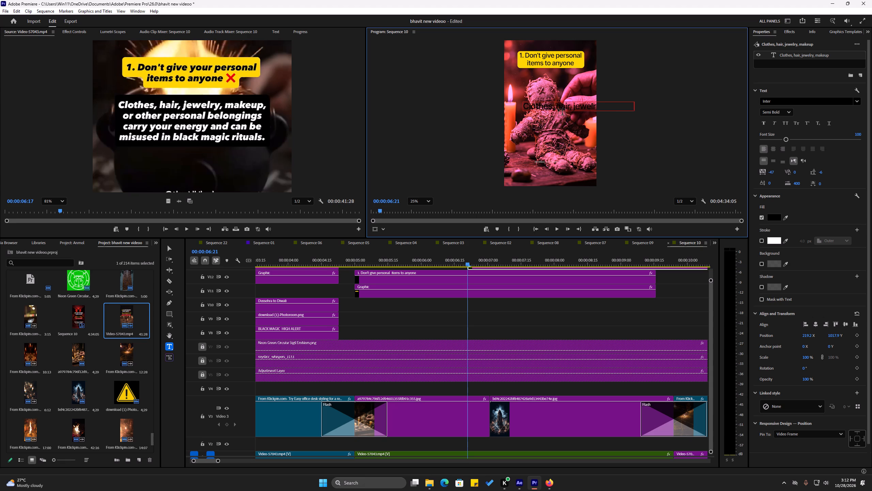
Add a second line to the new text layer reading "or other personal belongings".
{"action": "key", "text": "Return"}
{"action": "type", "text": "or"}
{"action": "key", "text": "space"}
{"action": "key", "text": "space"}
{"action": "type", "text": "others"}
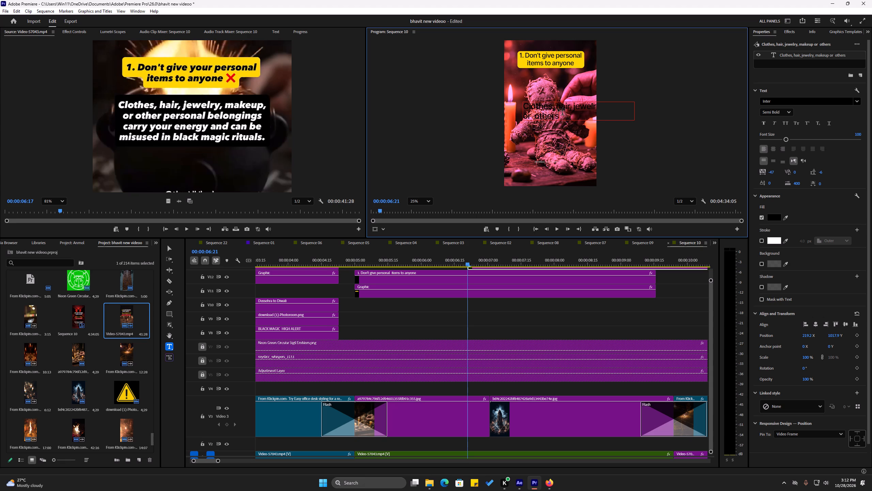
{"action": "key", "text": "BackSpace"}
{"action": "key", "text": "space"}
{"action": "type", "text": "personal"}
{"action": "key", "text": "space"}
{"action": "type", "text": "be"}
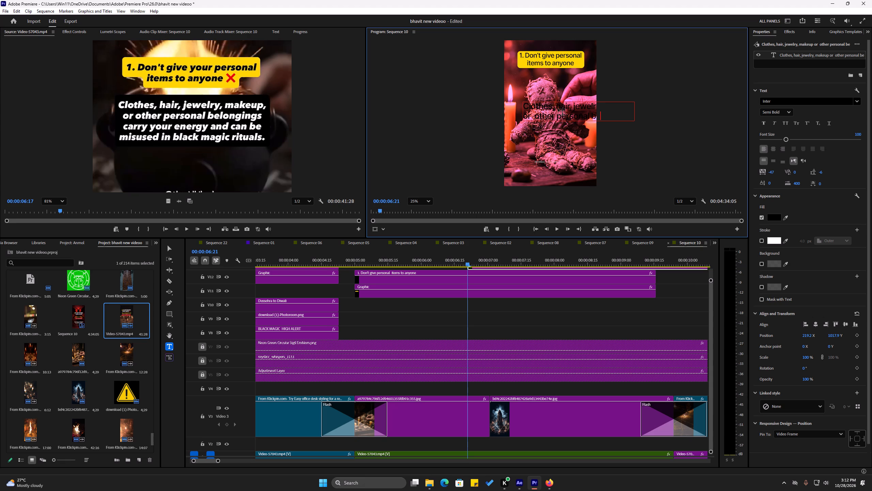
{"action": "type", "text": "lon"}
{"action": "type", "text": "gings"}
Add third and fourth lines to the text layer reading "carry your energy and can be" and "misused in black magic rituals".
{"action": "key", "text": "Return"}
{"action": "type", "text": "carry your energy and can be"}
{"action": "key", "text": "space"}
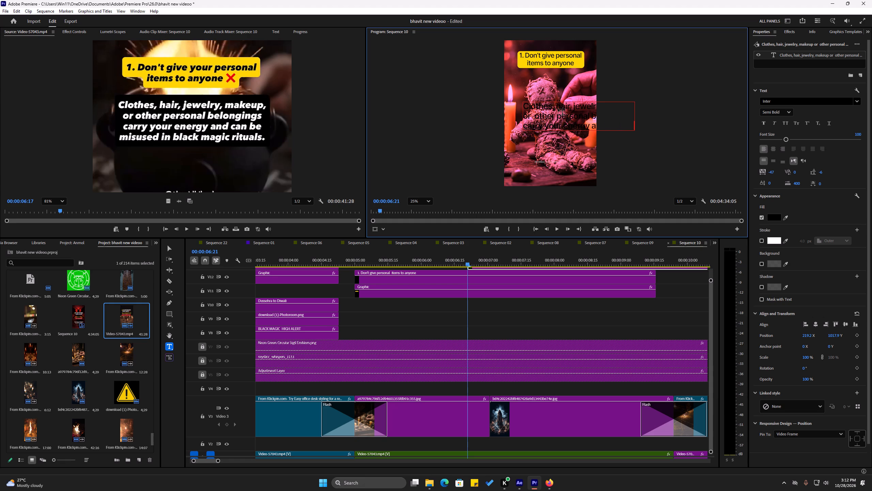
{"action": "key", "text": "Return"}
{"action": "type", "text": "mis"}
{"action": "type", "text": "used"}
{"action": "key", "text": "space"}
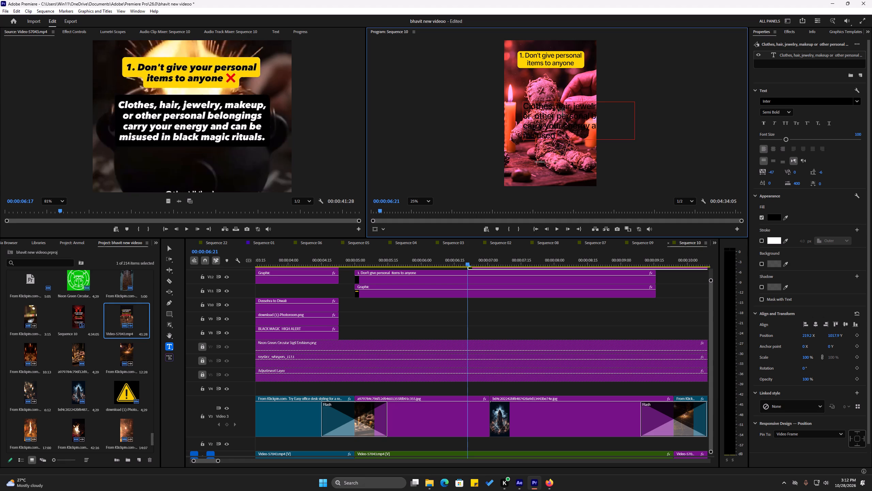
{"action": "type", "text": "in black"}
{"action": "key", "text": "space"}
{"action": "type", "text": "magic rituals"}
{"action": "key", "text": "space"}
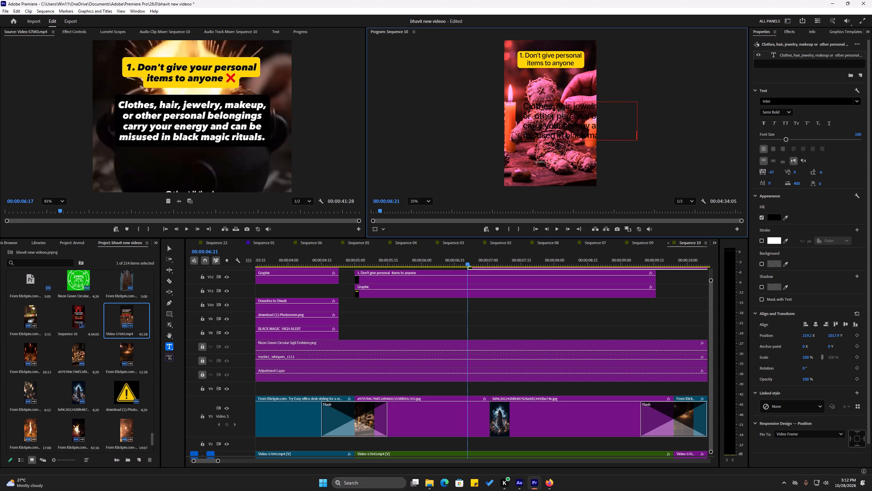
{"action": "left_click", "coordinate": [168, 249]}
Switch to the YouTube page in Firefox, skip the ad and like the song "Kal Ki Hi Baat Hai".
{"action": "left_click", "coordinate": [546, 487]}
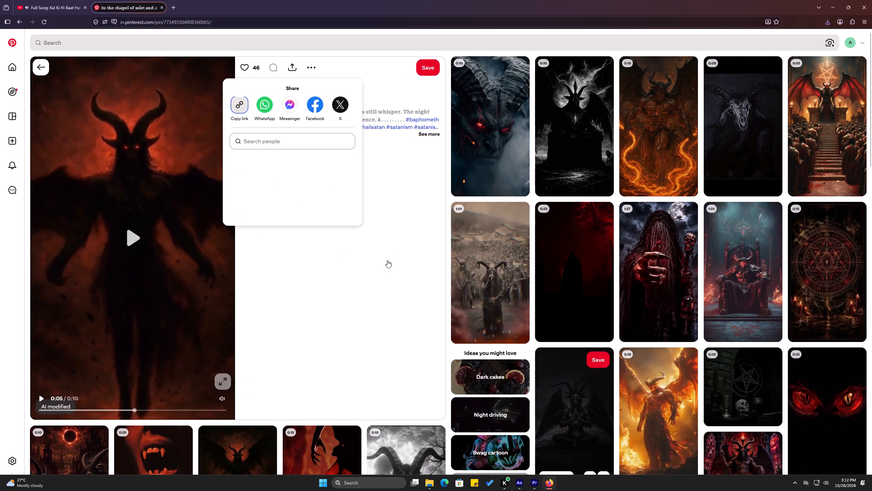
{"action": "left_click", "coordinate": [68, 0]}
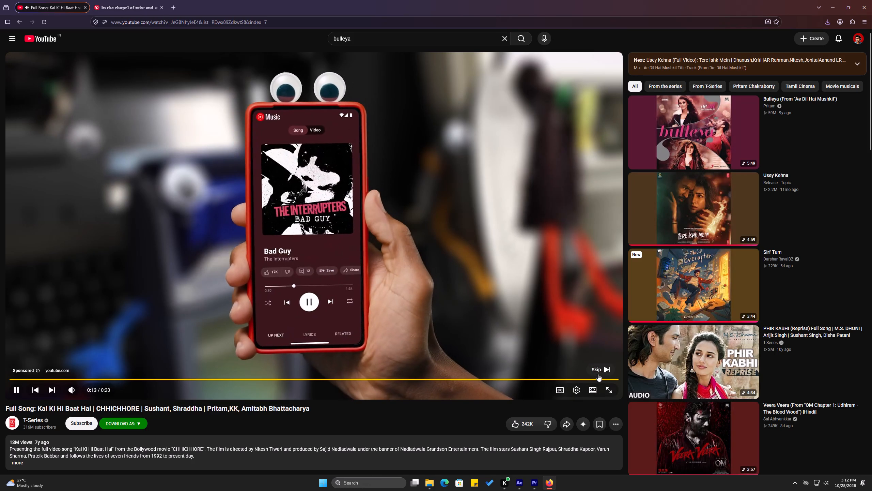
{"action": "left_click", "coordinate": [598, 374]}
{"action": "left_click", "coordinate": [523, 427]}
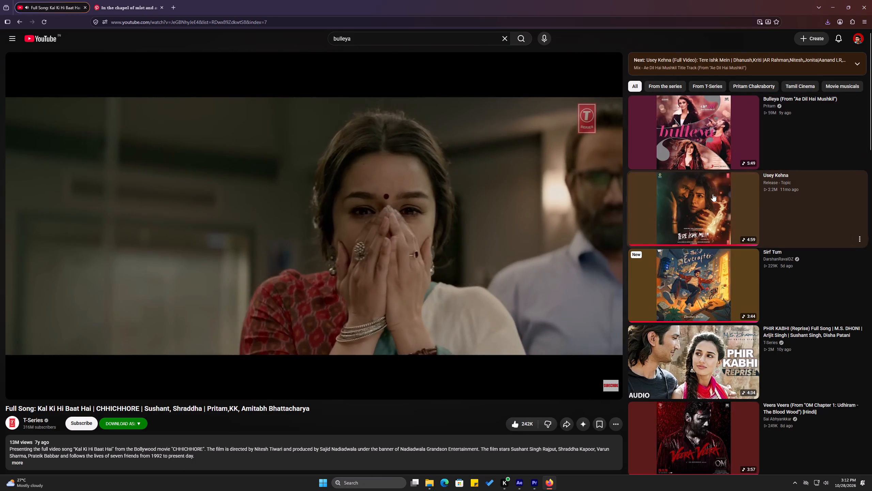
Start "Shiddat Title Track" from the suggested videos and return to Premiere Pro.
{"action": "scroll", "coordinate": [712, 199], "scroll_direction": "down", "scroll_amount": 3}
{"action": "scroll", "coordinate": [710, 307], "scroll_direction": "down", "scroll_amount": 3}
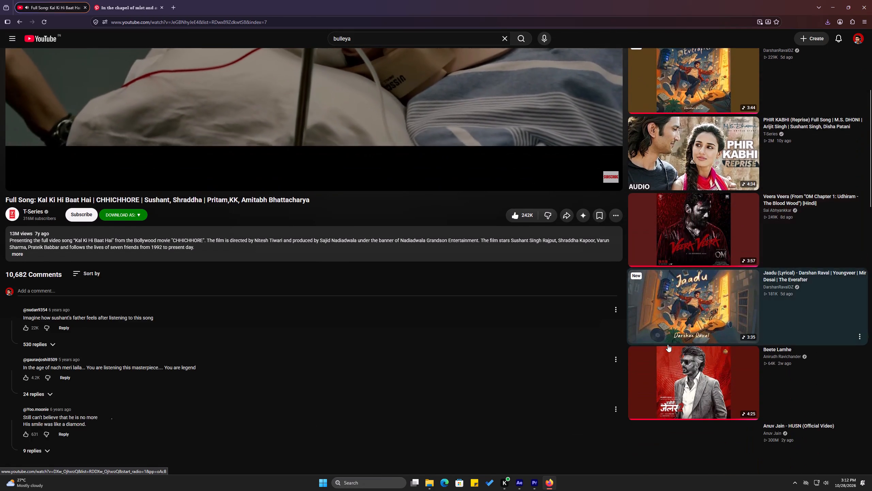
{"action": "scroll", "coordinate": [668, 345], "scroll_direction": "down", "scroll_amount": 3}
{"action": "scroll", "coordinate": [689, 298], "scroll_direction": "down", "scroll_amount": 3}
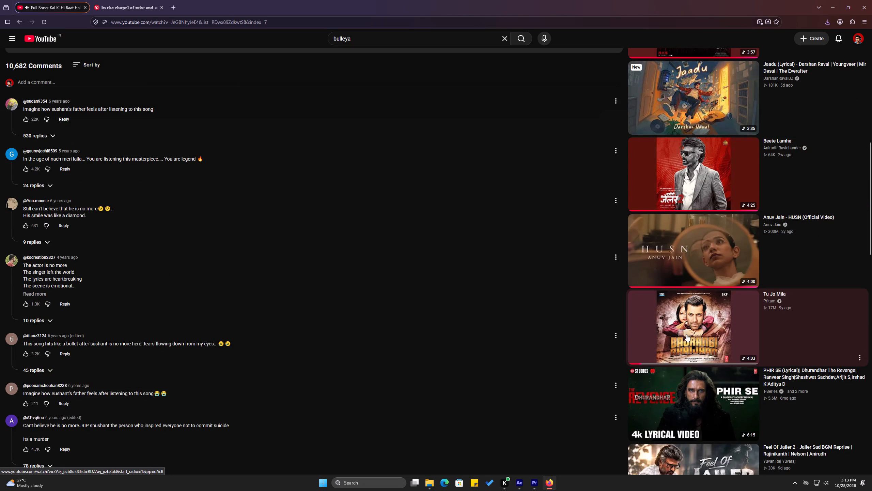
{"action": "scroll", "coordinate": [686, 334], "scroll_direction": "down", "scroll_amount": 6}
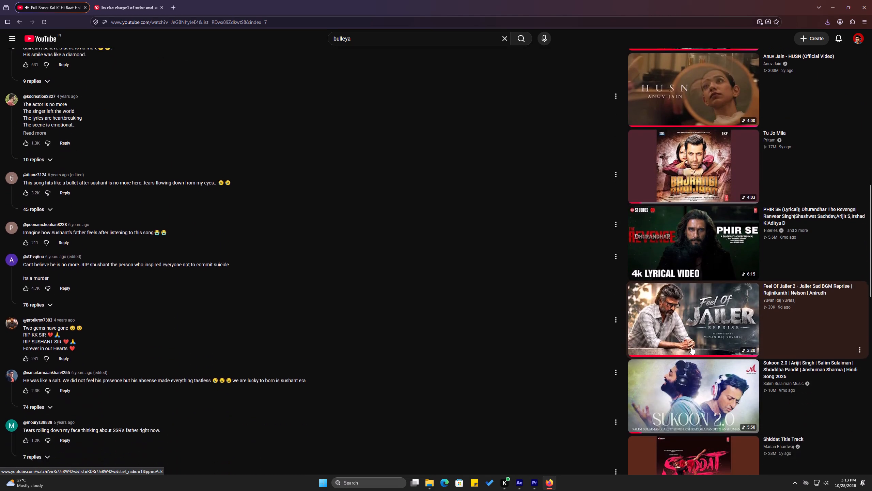
{"action": "scroll", "coordinate": [691, 347], "scroll_direction": "down", "scroll_amount": 4}
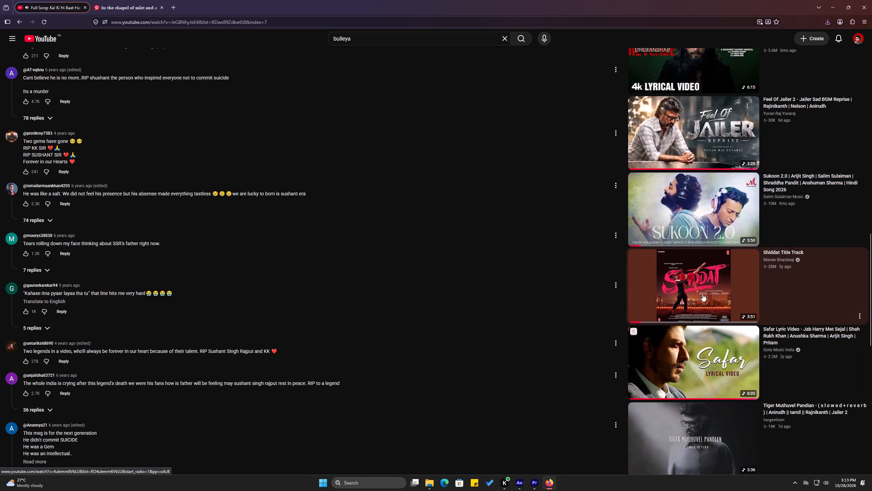
{"action": "left_click", "coordinate": [702, 294]}
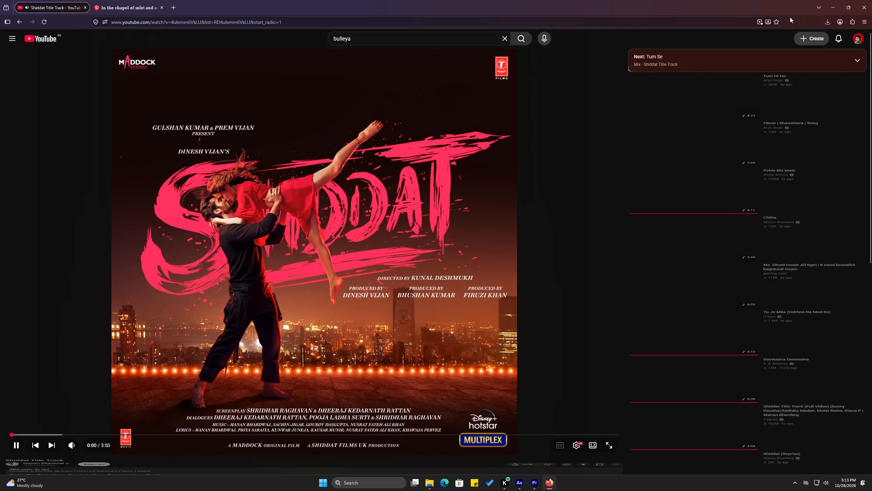
{"action": "left_click", "coordinate": [830, 0]}
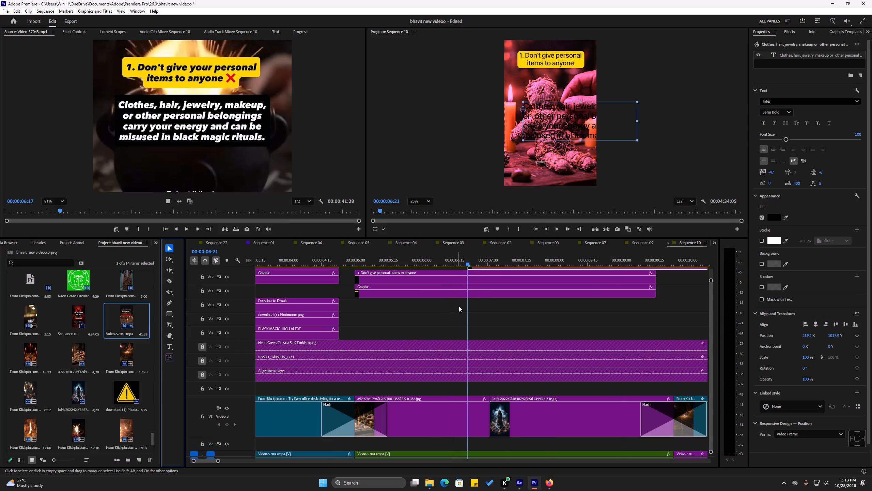
Scale the explanatory text down to 55% and place it within the frame over the doll's body.
{"action": "left_click_drag", "start_coordinate": [602, 124], "coordinate": [597, 125]}
{"action": "left_click_drag", "start_coordinate": [591, 126], "coordinate": [567, 125]}
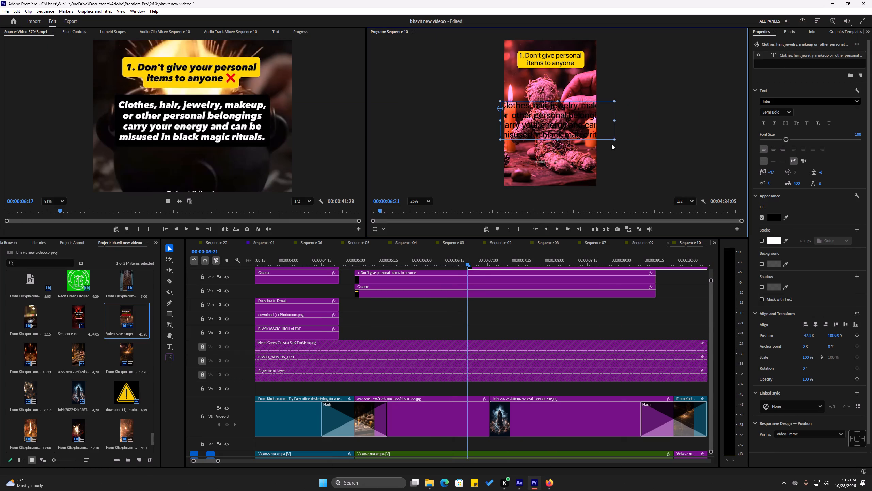
{"action": "left_click", "coordinate": [612, 137]}
{"action": "left_click_drag", "start_coordinate": [611, 137], "coordinate": [598, 130]}
{"action": "left_click_drag", "start_coordinate": [599, 133], "coordinate": [594, 127]}
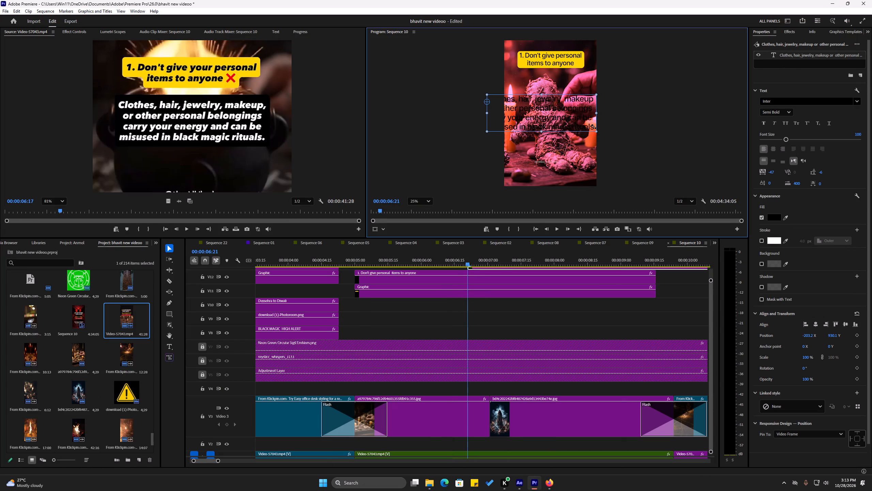
{"action": "left_click_drag", "start_coordinate": [594, 127], "coordinate": [583, 119]}
{"action": "left_click_drag", "start_coordinate": [530, 105], "coordinate": [565, 127]}
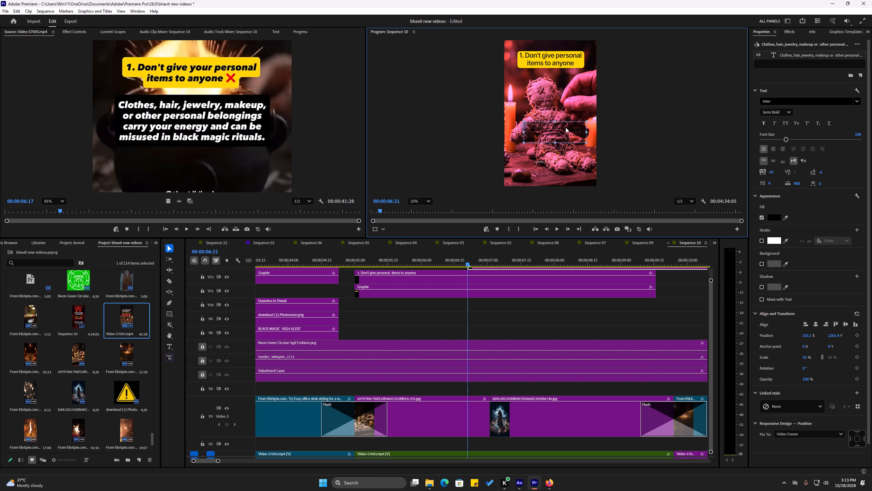
{"action": "left_click_drag", "start_coordinate": [565, 127], "coordinate": [564, 127]}
Change the explanatory text's fill colour to white (FFFFFF).
{"action": "left_click", "coordinate": [775, 112]}
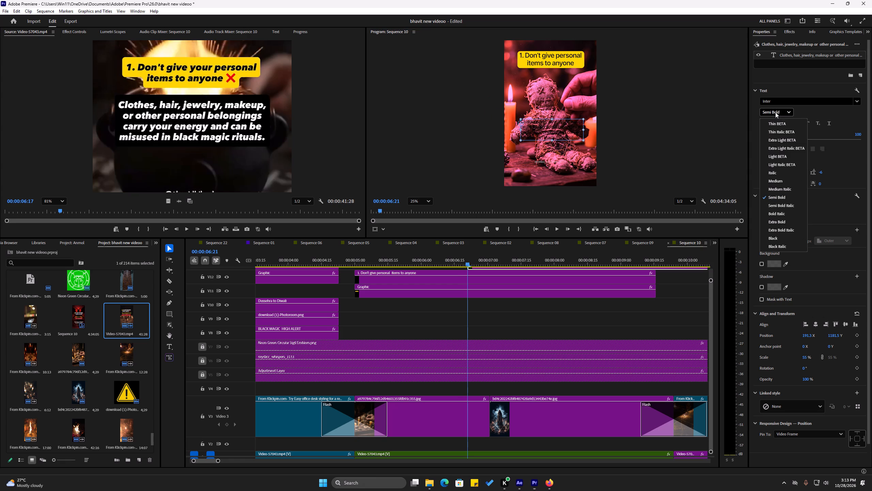
{"action": "left_click", "coordinate": [817, 106]}
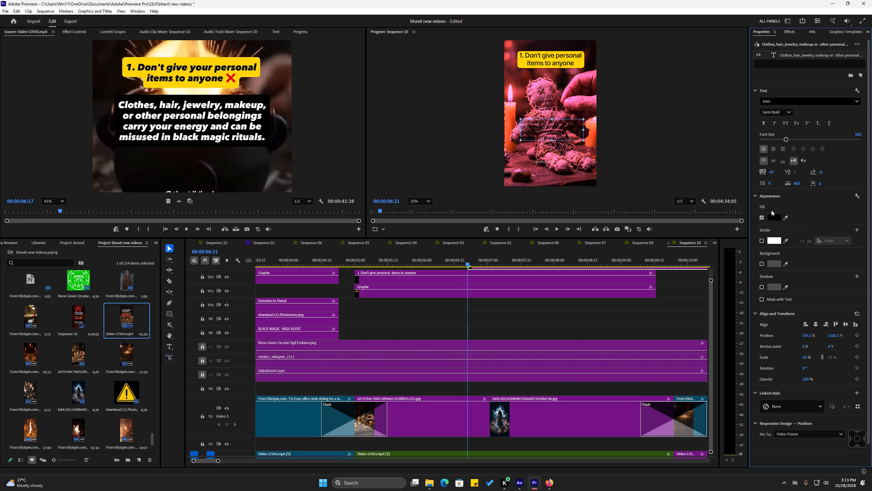
{"action": "left_click", "coordinate": [773, 217]}
{"action": "left_click_drag", "start_coordinate": [392, 232], "coordinate": [318, 355]}
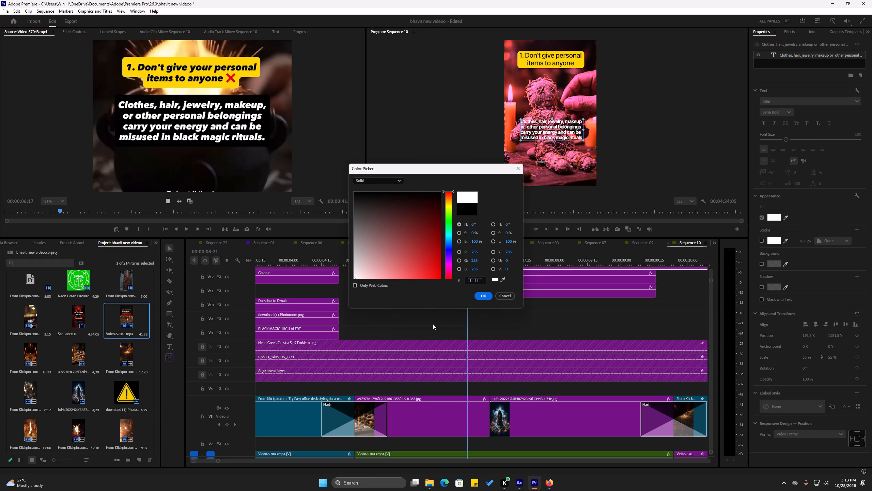
{"action": "left_click", "coordinate": [488, 297]}
{"action": "left_click", "coordinate": [608, 137]}
Center-align the explanatory text, reposition it at about 556, 1179 over the doll, and save the project.
{"action": "scroll", "coordinate": [592, 129], "scroll_direction": "up", "scroll_amount": 5}
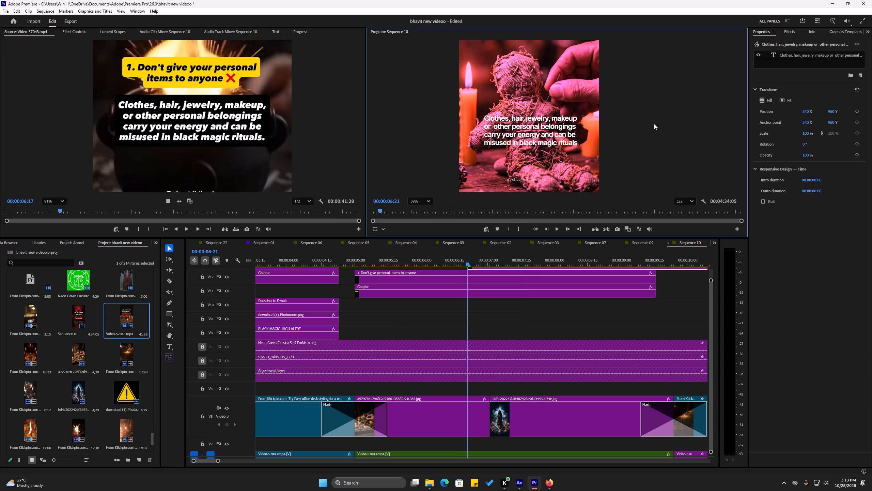
{"action": "middle_click_drag", "start_coordinate": [654, 123], "coordinate": [672, 93]}
{"action": "left_click", "coordinate": [559, 101]}
{"action": "left_click", "coordinate": [568, 102]}
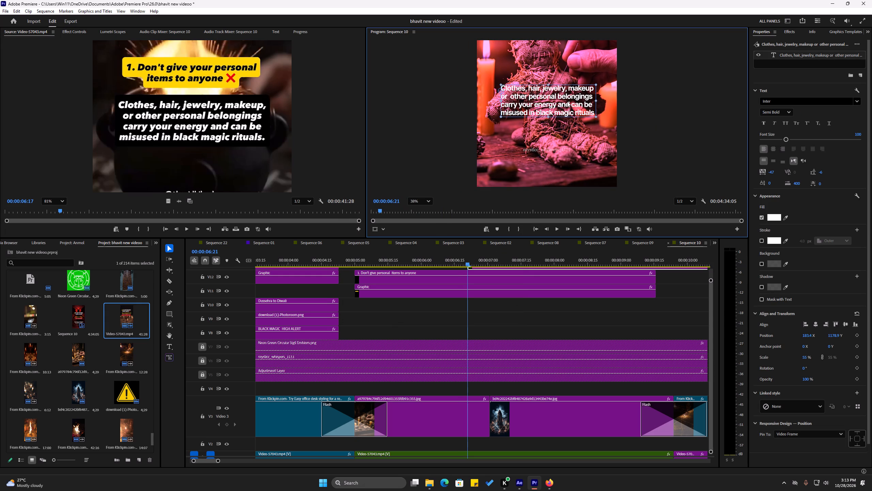
{"action": "left_click", "coordinate": [774, 147]}
{"action": "left_click_drag", "start_coordinate": [509, 100], "coordinate": [559, 99]}
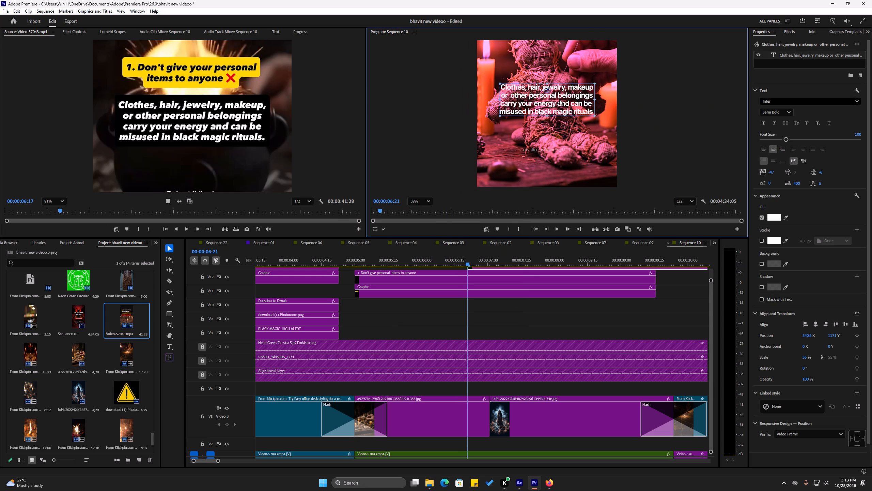
{"action": "left_click_drag", "start_coordinate": [559, 99], "coordinate": [561, 100]}
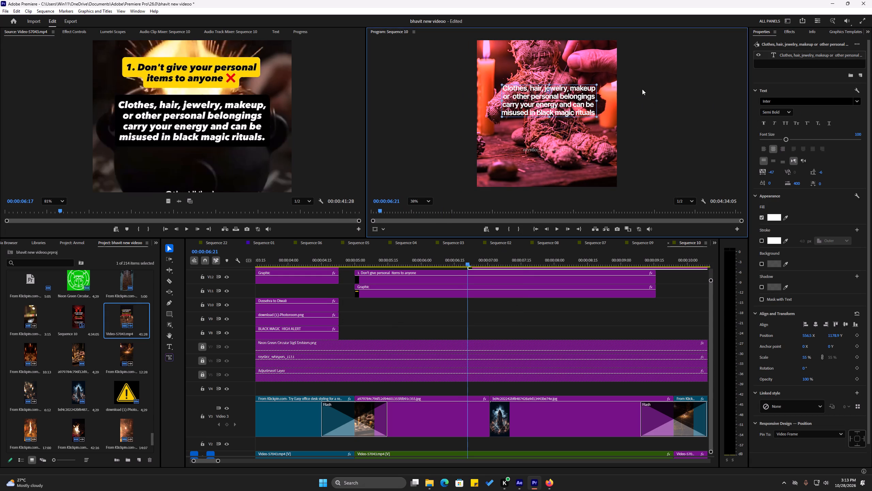
{"action": "left_click", "coordinate": [652, 78]}
{"action": "key", "text": "ctrl+s"}
Draw a rectangle about 834 by 295 px covering the explanatory text in the same graphic.
{"action": "scroll", "coordinate": [560, 93], "scroll_direction": "up", "scroll_amount": 1}
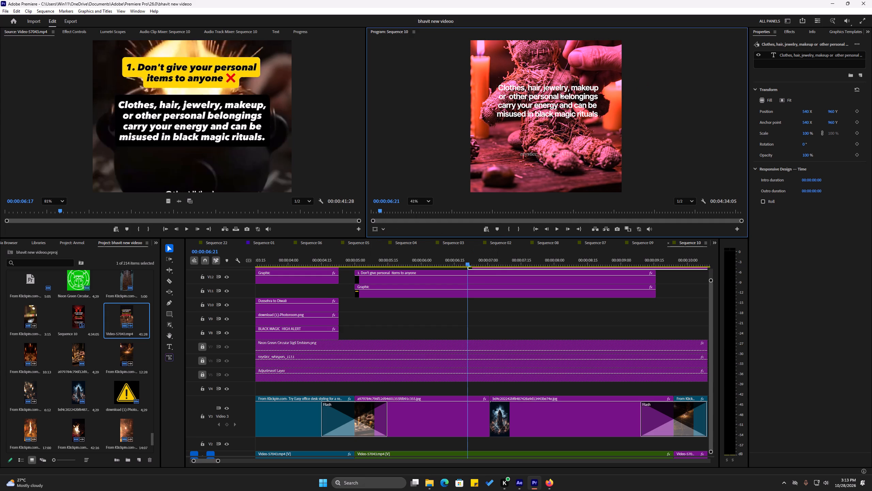
{"action": "left_click", "coordinate": [169, 311]}
{"action": "left_click_drag", "start_coordinate": [489, 80], "coordinate": [522, 105]}
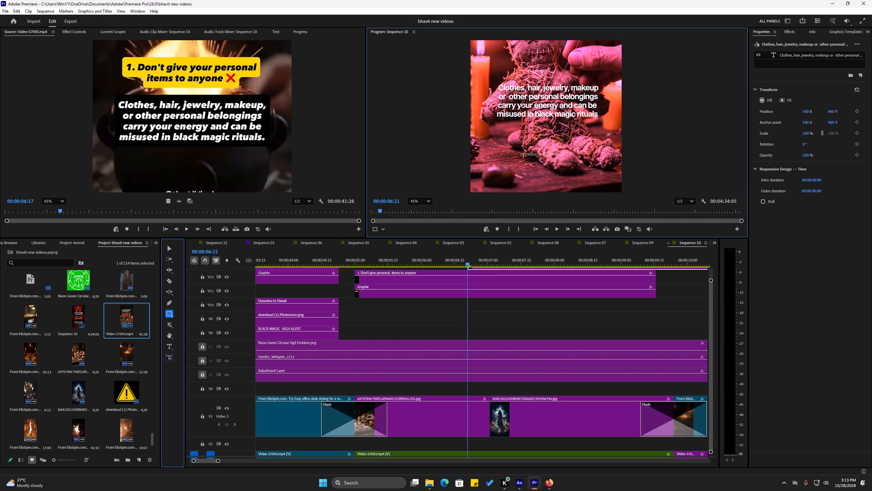
{"action": "left_click_drag", "start_coordinate": [522, 105], "coordinate": [606, 122]}
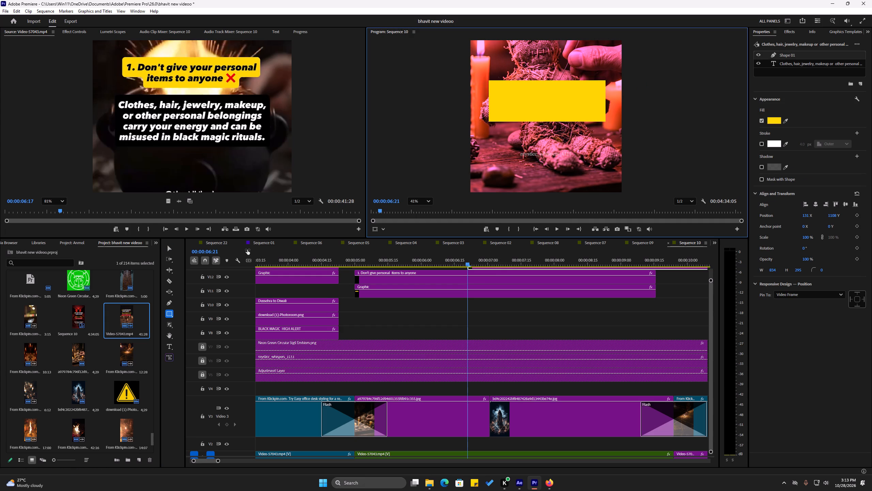
{"action": "left_click", "coordinate": [170, 247]}
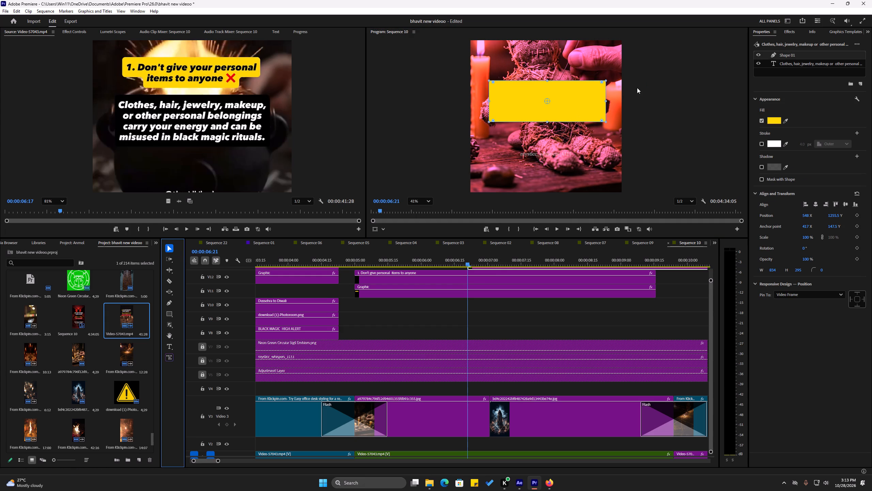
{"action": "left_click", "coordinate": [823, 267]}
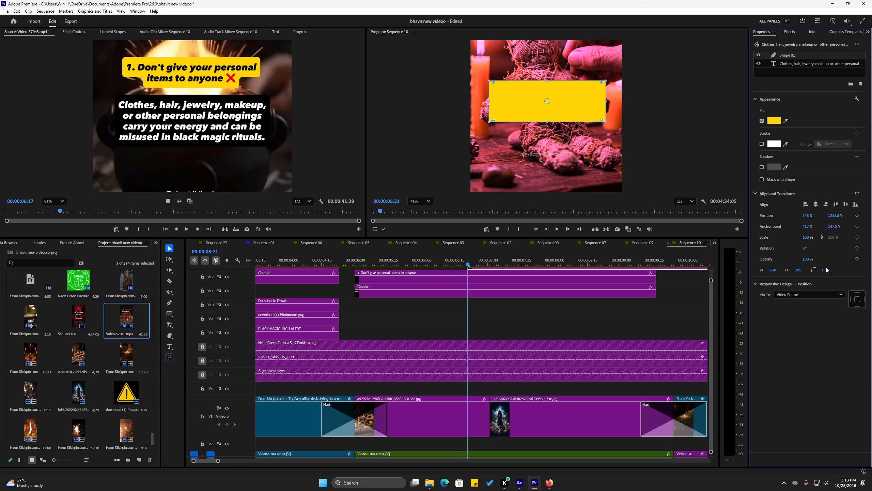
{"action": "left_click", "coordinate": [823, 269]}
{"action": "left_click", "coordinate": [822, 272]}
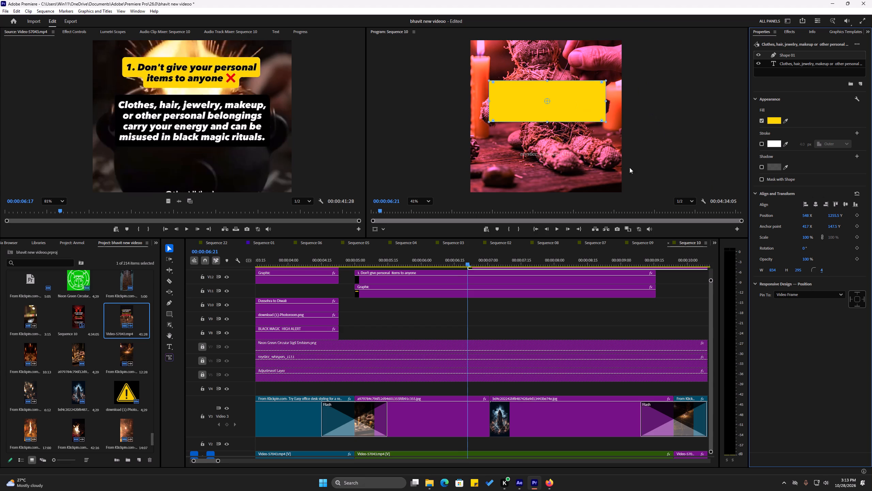
Change the new rectangle's fill colour to black.
{"action": "left_click", "coordinate": [776, 121]}
{"action": "left_click_drag", "start_coordinate": [410, 228], "coordinate": [351, 189]}
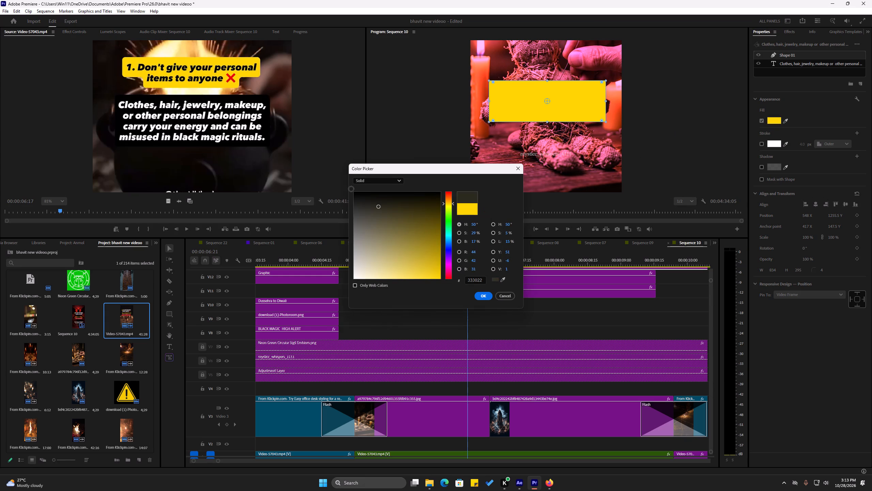
{"action": "left_click_drag", "start_coordinate": [351, 189], "coordinate": [302, 157]}
{"action": "left_click", "coordinate": [484, 294]}
{"action": "left_click", "coordinate": [680, 123]}
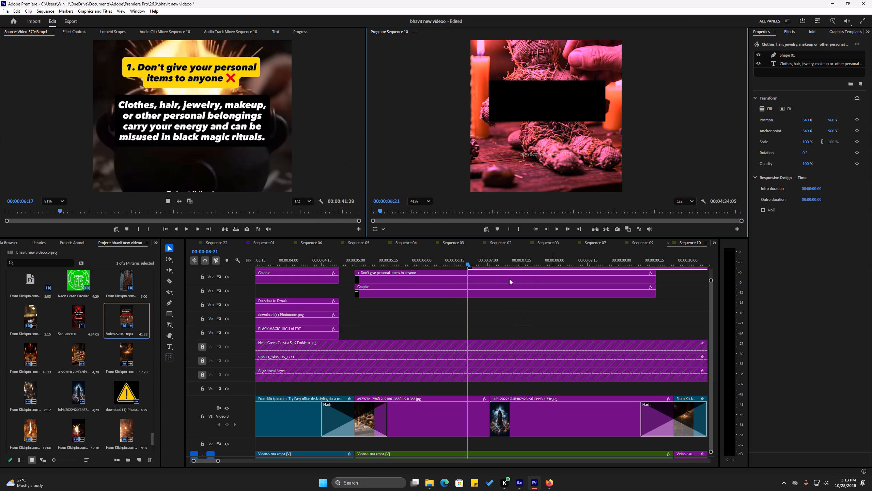
Move the explanatory text clip on V13 to start with the V12 title and trim its end to match the title's end.
{"action": "left_click_drag", "start_coordinate": [711, 298], "coordinate": [711, 294]}
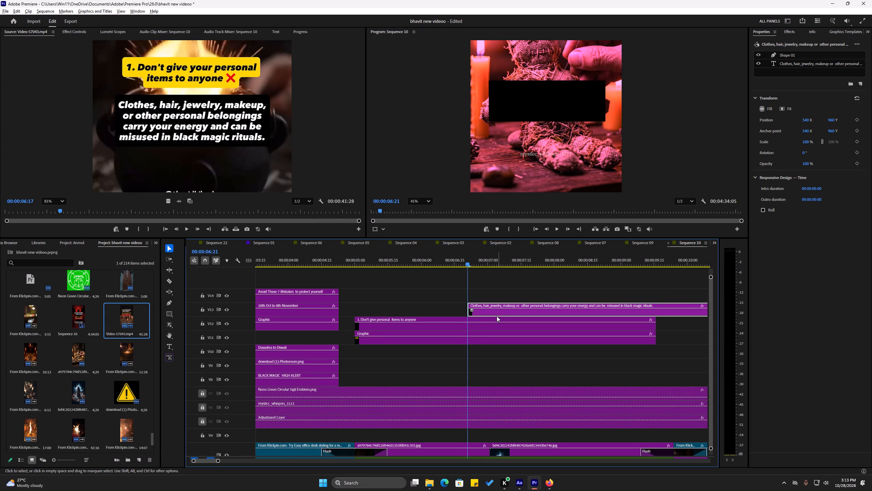
{"action": "left_click_drag", "start_coordinate": [494, 314], "coordinate": [379, 313]}
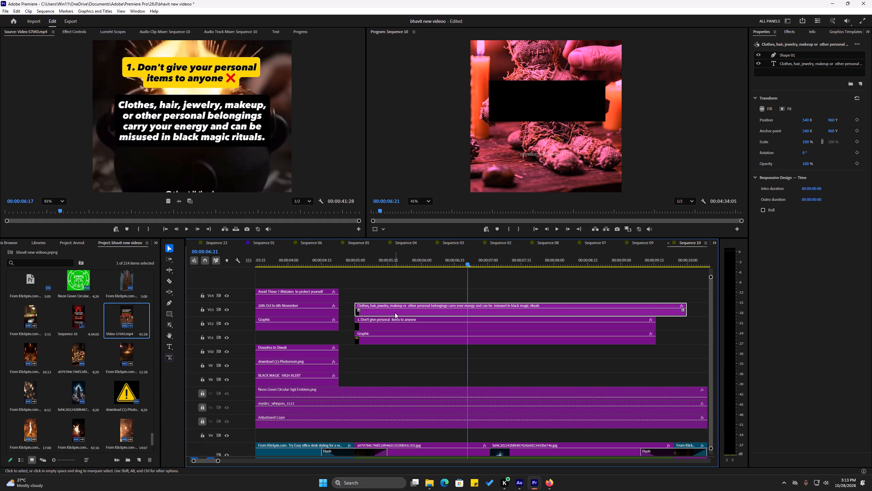
{"action": "left_click_drag", "start_coordinate": [691, 307], "coordinate": [658, 307]}
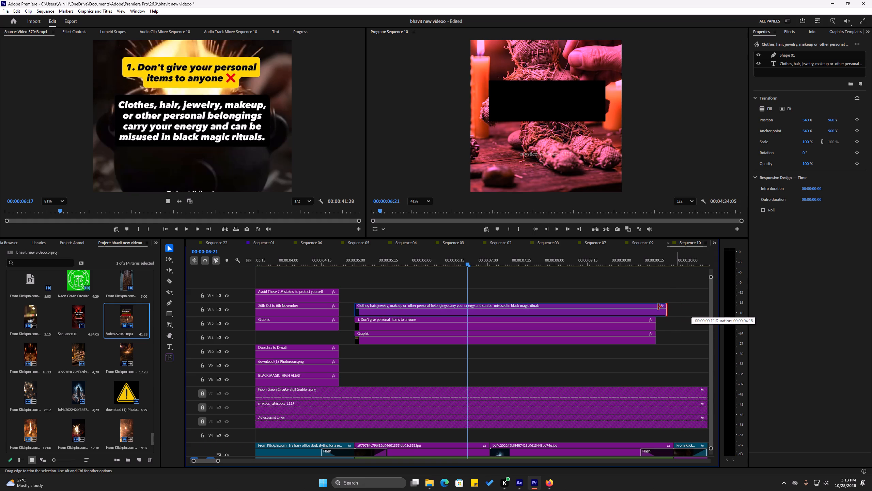
{"action": "left_click_drag", "start_coordinate": [658, 307], "coordinate": [657, 306]}
Reorder the layers of the V13 explanatory graphic so the text layer sits above the black Shape 01.
{"action": "left_click", "coordinate": [566, 312]}
{"action": "left_click_drag", "start_coordinate": [805, 66], "coordinate": [805, 62]}
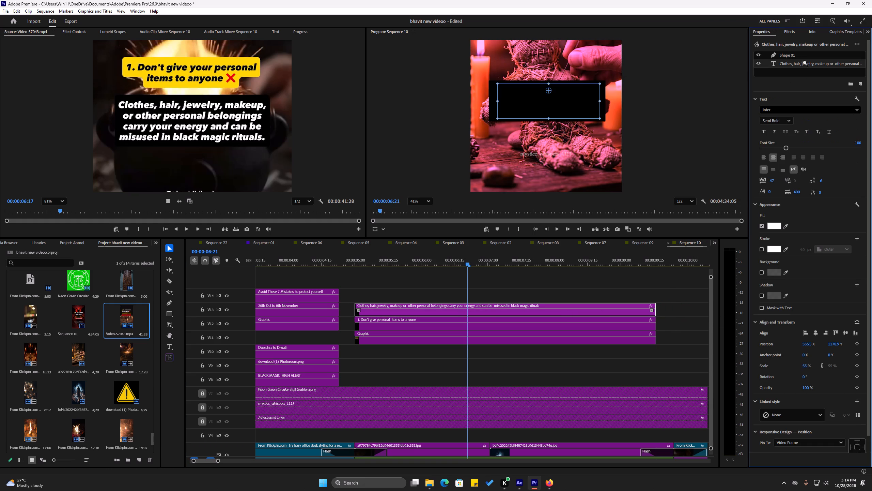
{"action": "left_click_drag", "start_coordinate": [805, 62], "coordinate": [802, 51]}
Check the explanatory text over its box and play the sequence full screen from the intro into the first-rule section.
{"action": "left_click", "coordinate": [548, 261]}
{"action": "left_click", "coordinate": [668, 120]}
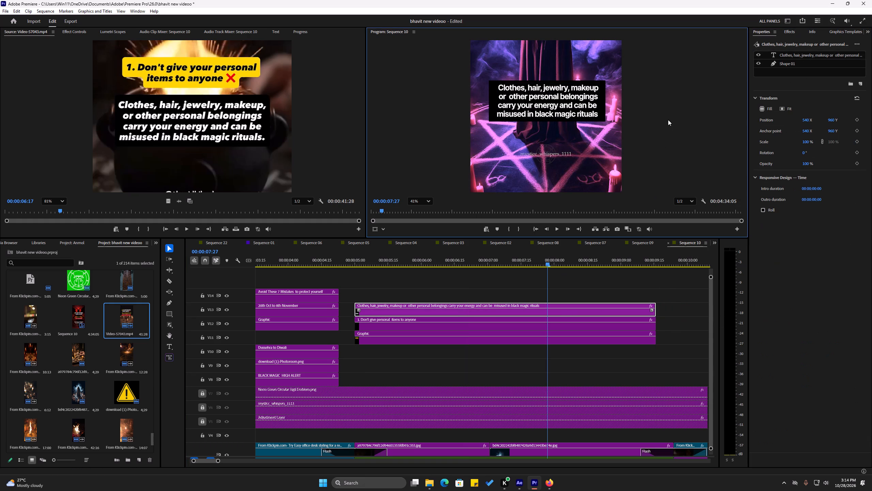
{"action": "left_click_drag", "start_coordinate": [470, 257], "coordinate": [387, 274]}
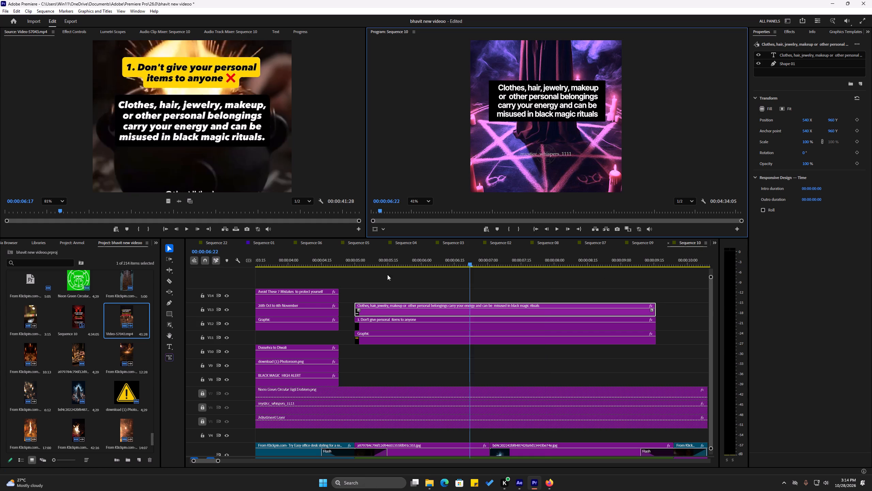
{"action": "left_click_drag", "start_coordinate": [387, 274], "coordinate": [315, 278]}
{"action": "left_click", "coordinate": [861, 18]}
{"action": "key", "text": "space"}
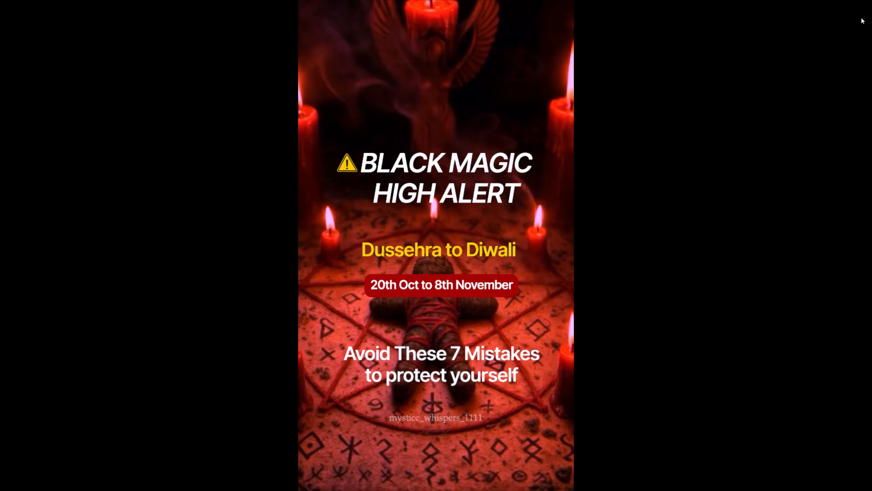
{"action": "key", "text": "space"}
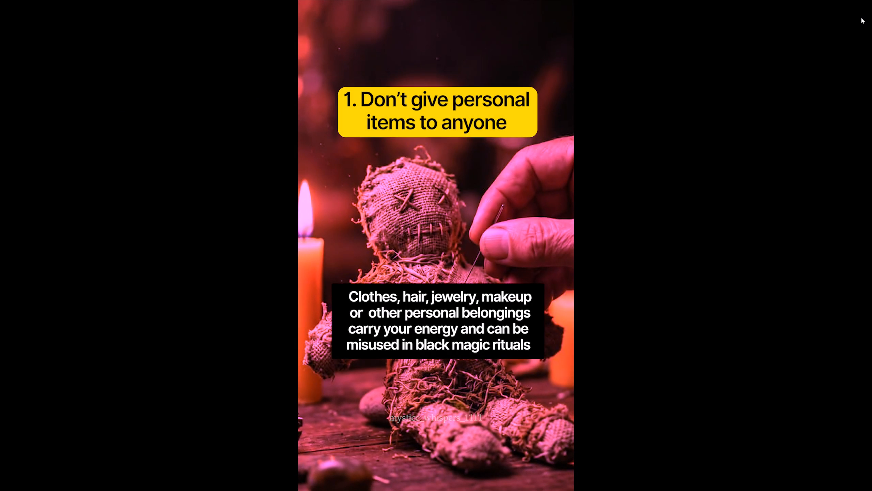
Leave the full-screen preview, deselect the clips and save the project.
{"action": "key", "text": "ctrl+s"}
{"action": "key", "text": "Escape"}
{"action": "left_click", "coordinate": [498, 283]}
{"action": "key", "text": "ctrl+s"}
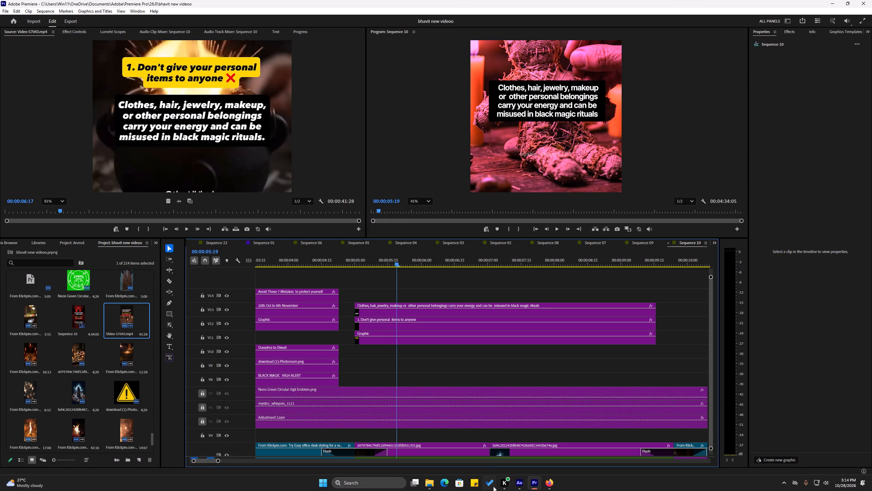
Find Google Chrome through Windows search and open it on a new tab page.
{"action": "left_click", "coordinate": [362, 488]}
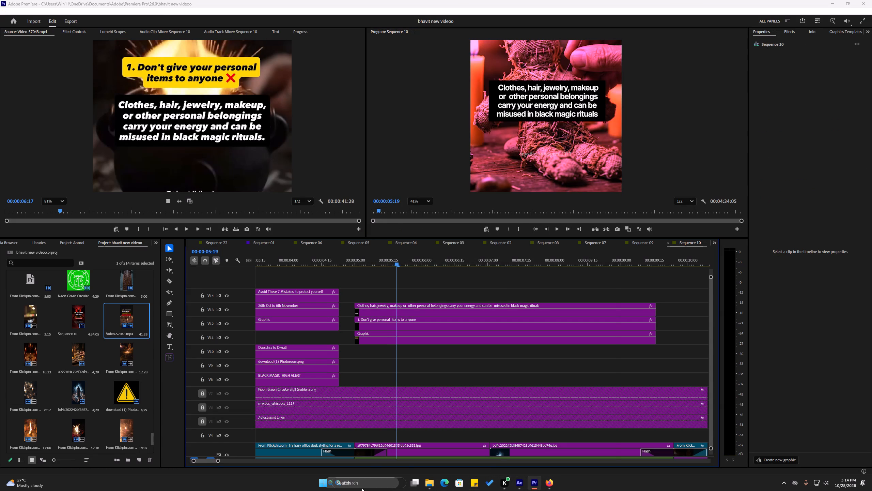
{"action": "left_click", "coordinate": [423, 252]}
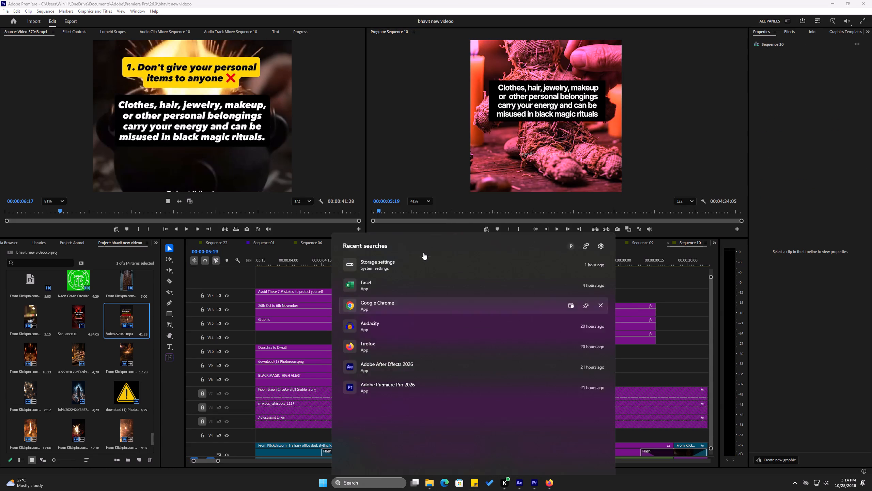
{"action": "left_click", "coordinate": [364, 237]}
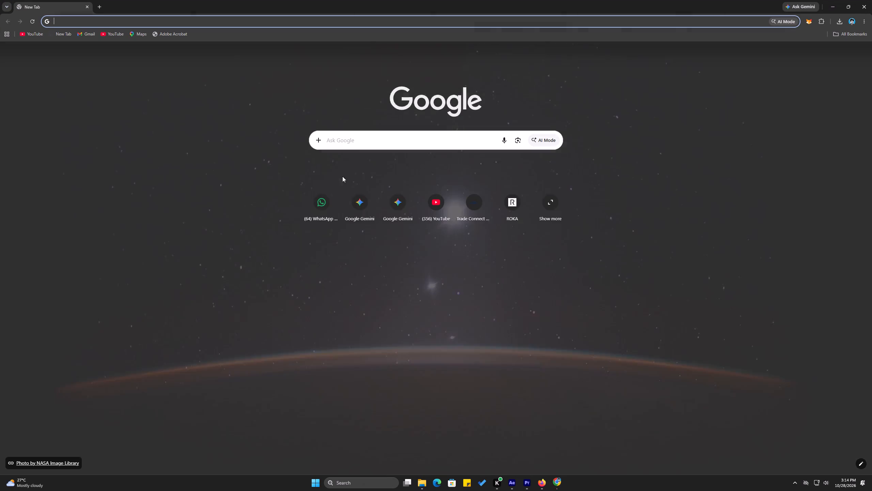
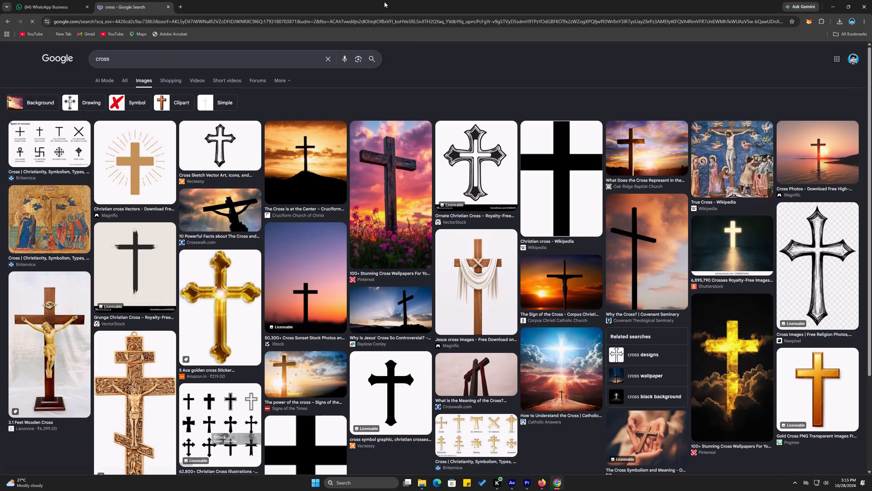
Narrow the Google image results for cross to the Symbol category.
{"action": "left_click", "coordinate": [213, 55]}
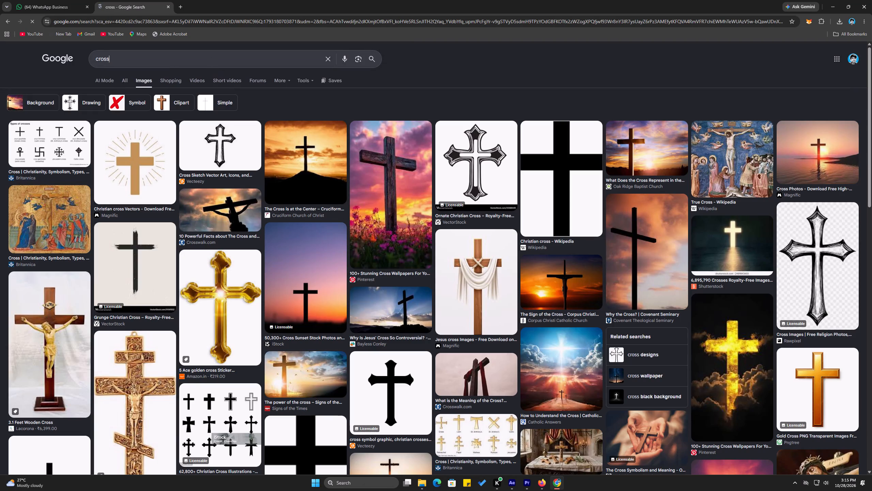
{"action": "key", "text": "space"}
{"action": "left_click", "coordinate": [504, 75]}
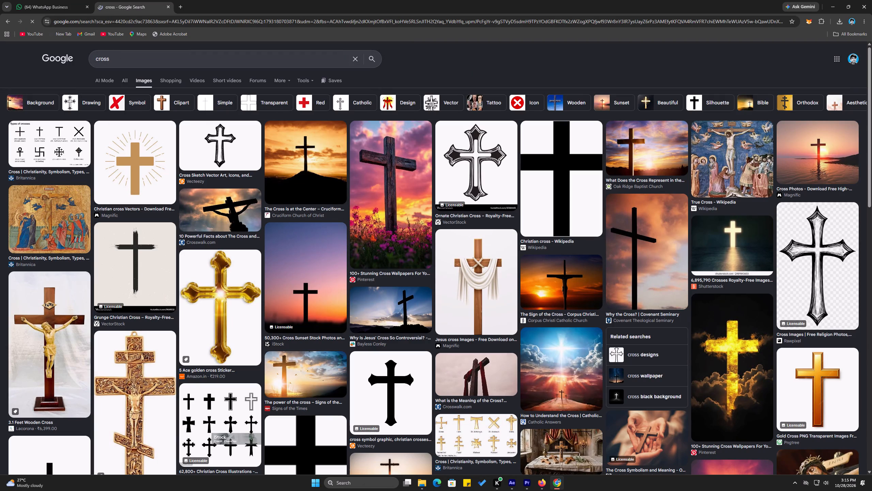
{"action": "left_click", "coordinate": [113, 104]}
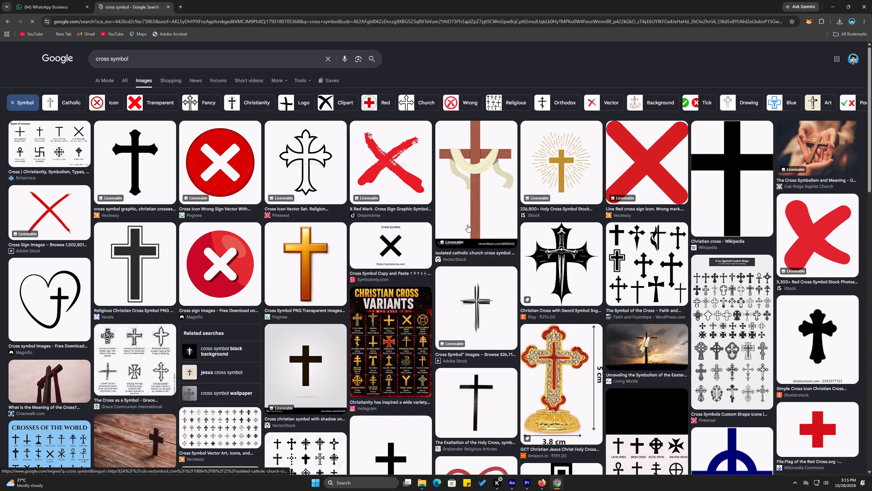
Open the thick red X image from Vecteezy in the large preview and grab the image from there.
{"action": "left_click", "coordinate": [652, 147]}
{"action": "right_click", "coordinate": [740, 198]}
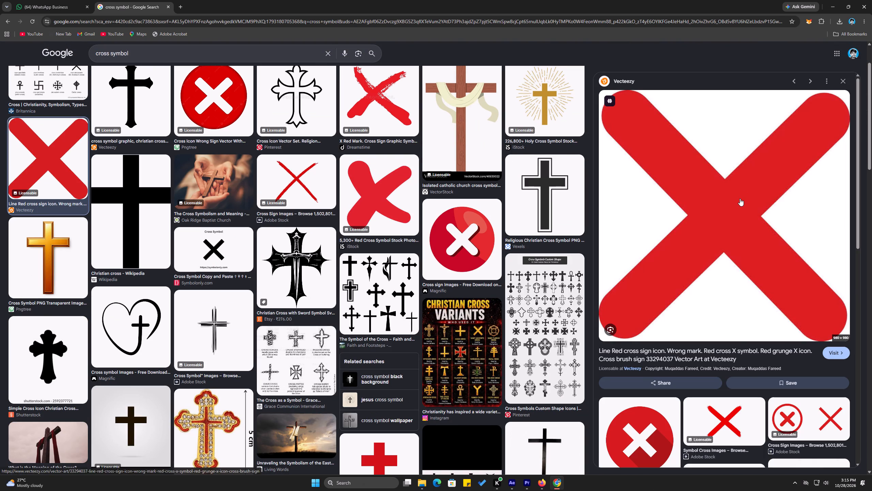
{"action": "left_click", "coordinate": [647, 301]}
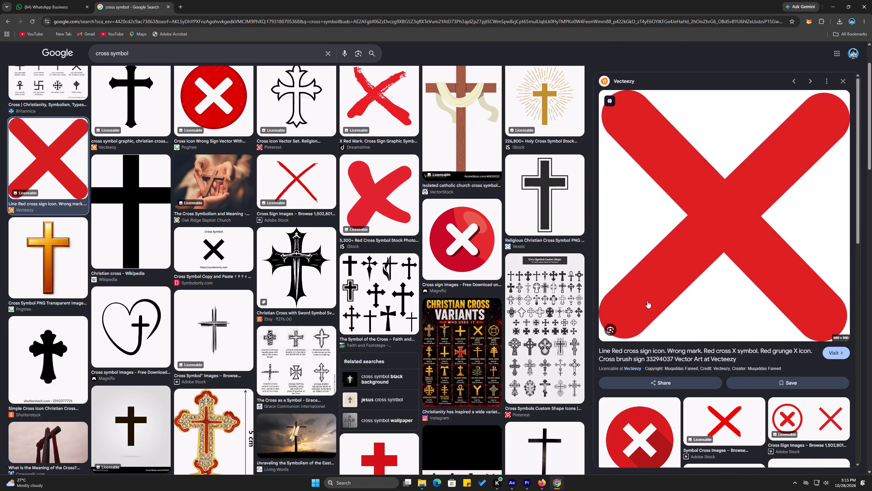
Save the red X image to the Downloads folder as a JPEG, keeping the suggested file name.
{"action": "left_click", "coordinate": [39, 269]}
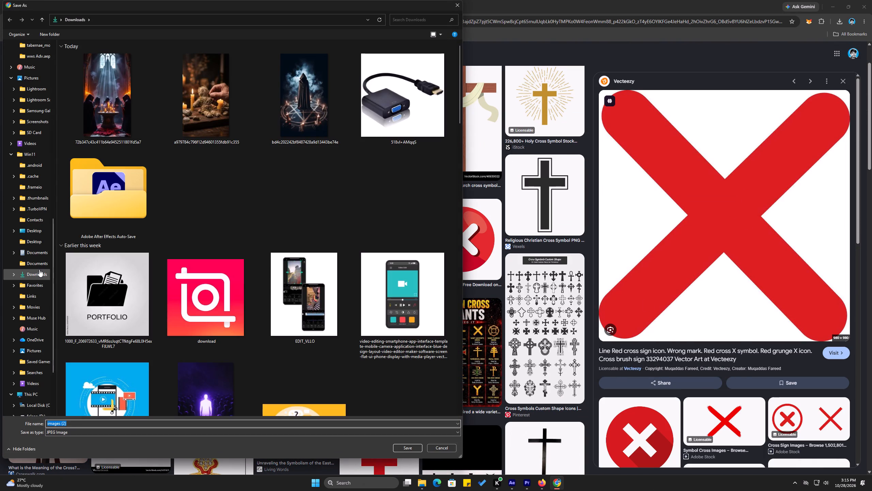
{"action": "left_click", "coordinate": [421, 445]}
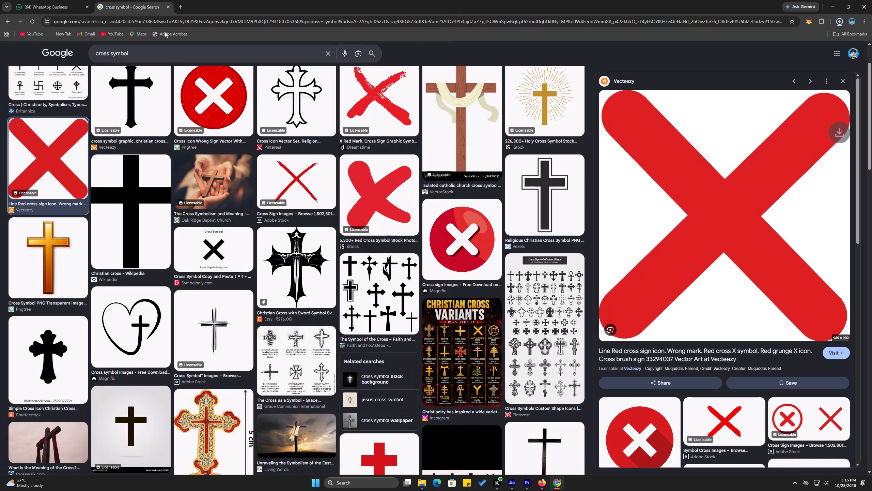
Search Google for Photoroom in a new tab and open its Background Remover page.
{"action": "left_click", "coordinate": [182, 7]}
{"action": "left_click", "coordinate": [383, 141]}
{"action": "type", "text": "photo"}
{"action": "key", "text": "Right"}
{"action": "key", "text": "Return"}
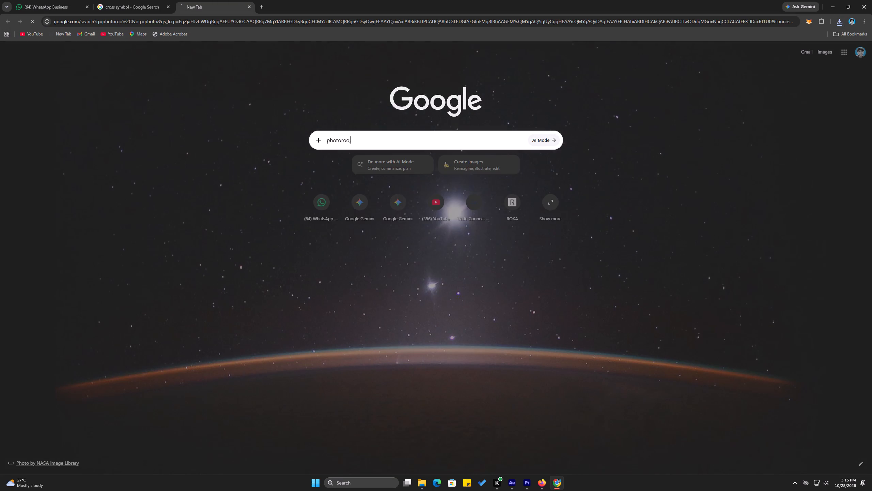
{"action": "left_click", "coordinate": [140, 178]}
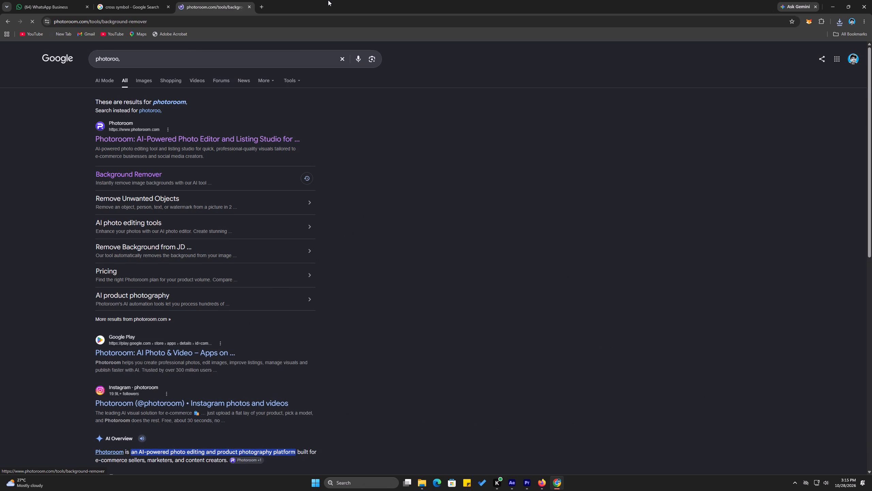
Upload the red X image, images (2), from Downloads to Photoroom's background remover.
{"action": "left_click", "coordinate": [463, 242]}
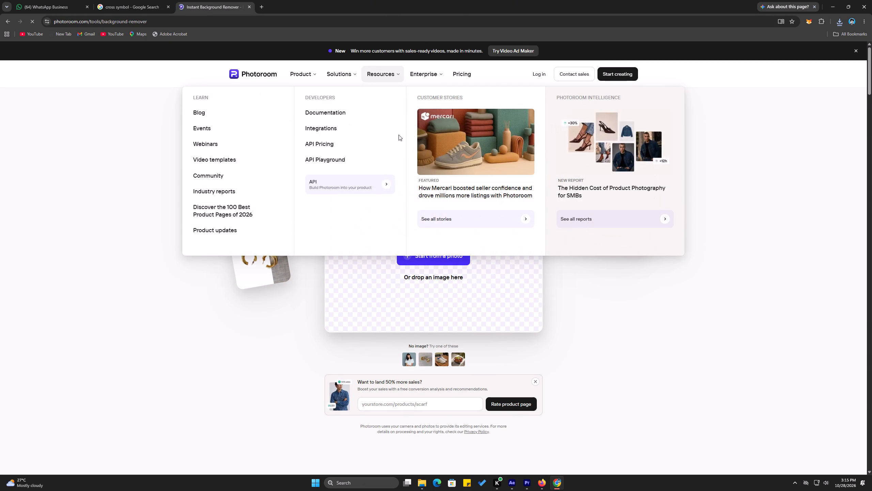
{"action": "left_click", "coordinate": [785, 146]}
{"action": "left_click", "coordinate": [443, 254]}
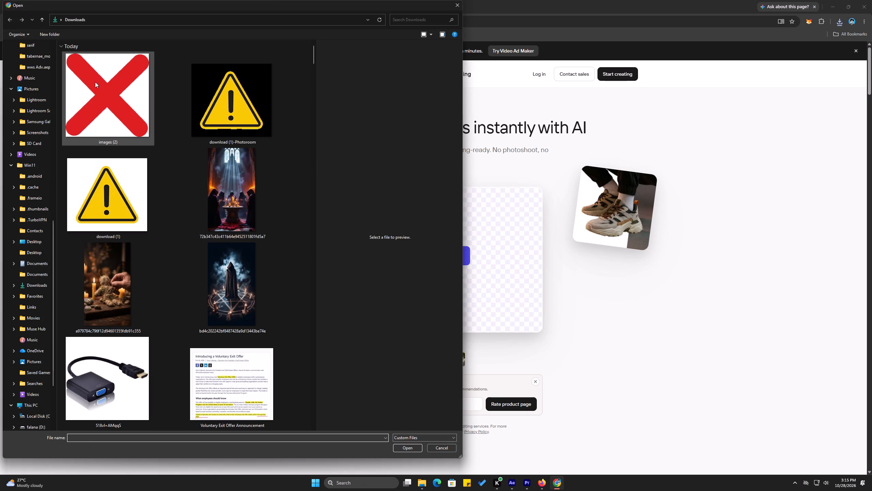
{"action": "left_click", "coordinate": [94, 90]}
{"action": "key", "text": "Return"}
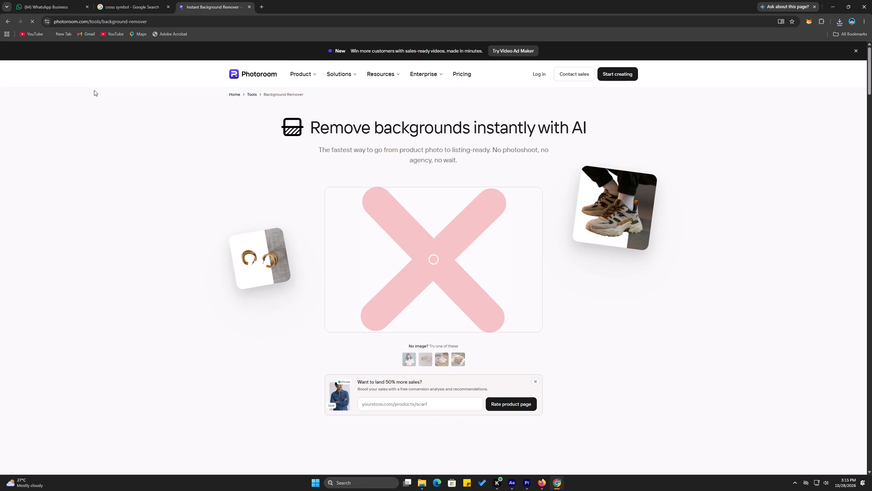
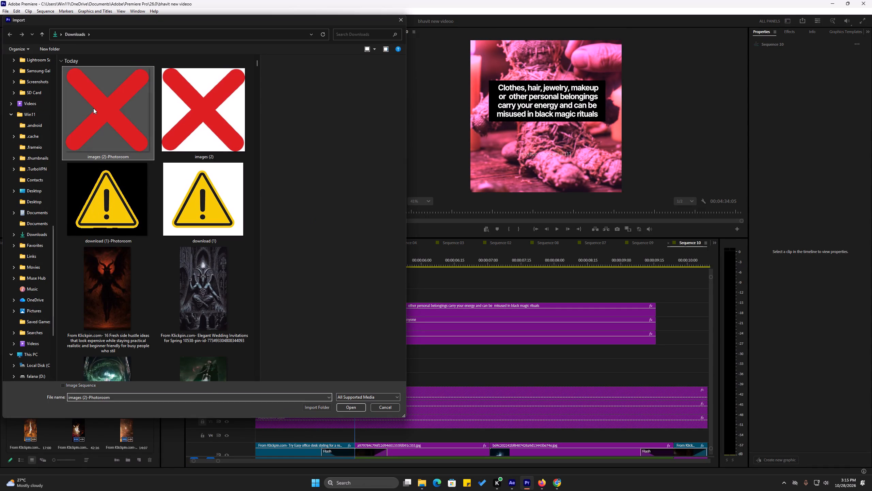
Import the background-free red X image "images (2)-Photoroom" from Downloads into the Premiere Pro project.
{"action": "left_click", "coordinate": [353, 410]}
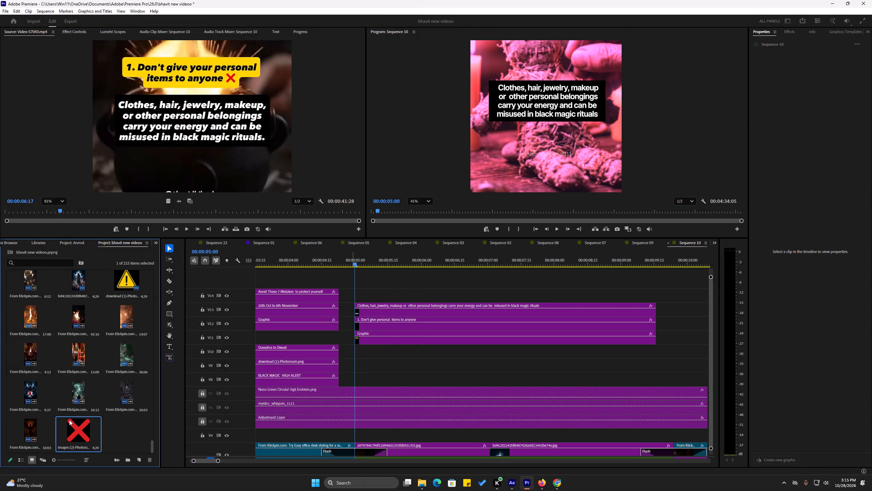
Place the red X image on track V14 at 00:00:05:00 and trim its end to match the first-rule text clips.
{"action": "double_click", "coordinate": [69, 420]}
{"action": "left_click_drag", "start_coordinate": [169, 203], "coordinate": [392, 297]}
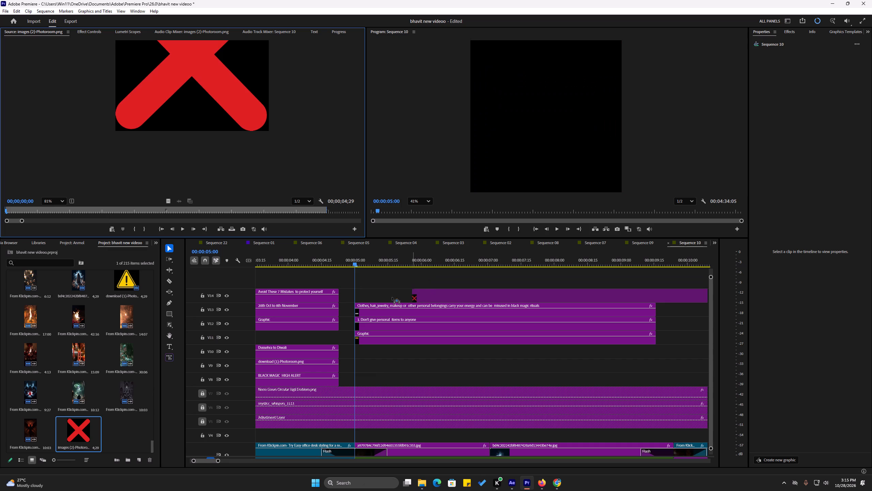
{"action": "left_click_drag", "start_coordinate": [392, 297], "coordinate": [352, 297]}
{"action": "left_click_drag", "start_coordinate": [690, 296], "coordinate": [666, 293]}
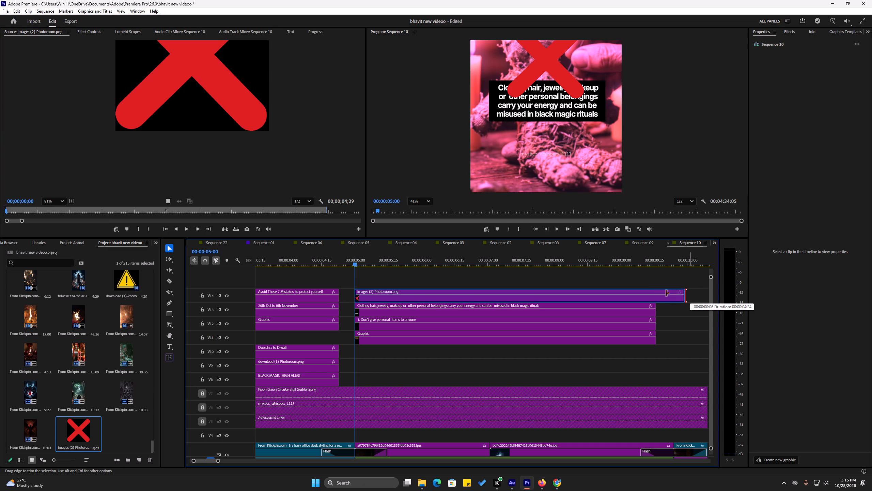
{"action": "left_click_drag", "start_coordinate": [666, 293], "coordinate": [657, 291]}
{"action": "key", "text": "space"}
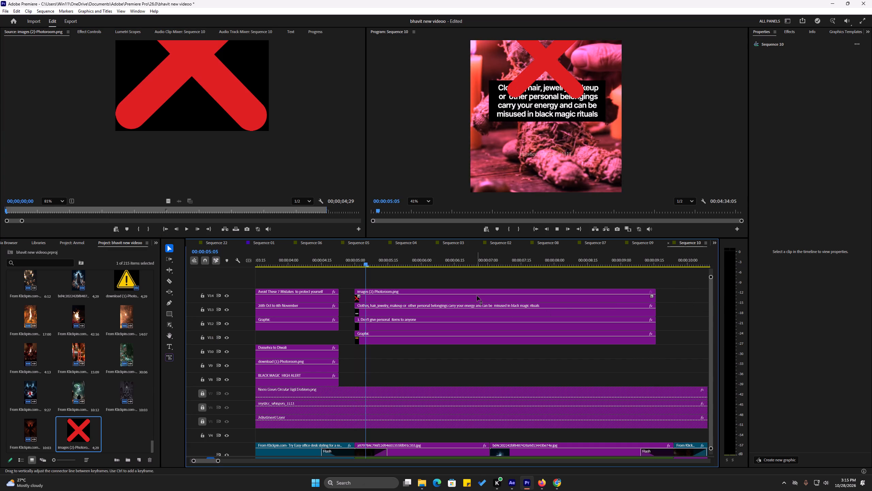
{"action": "key", "text": "space"}
Move the red X fully into the visible part of the frame and set its scale to 18%.
{"action": "left_click", "coordinate": [476, 295]}
{"action": "left_click", "coordinate": [562, 66]}
{"action": "left_click_drag", "start_coordinate": [552, 78], "coordinate": [559, 116]}
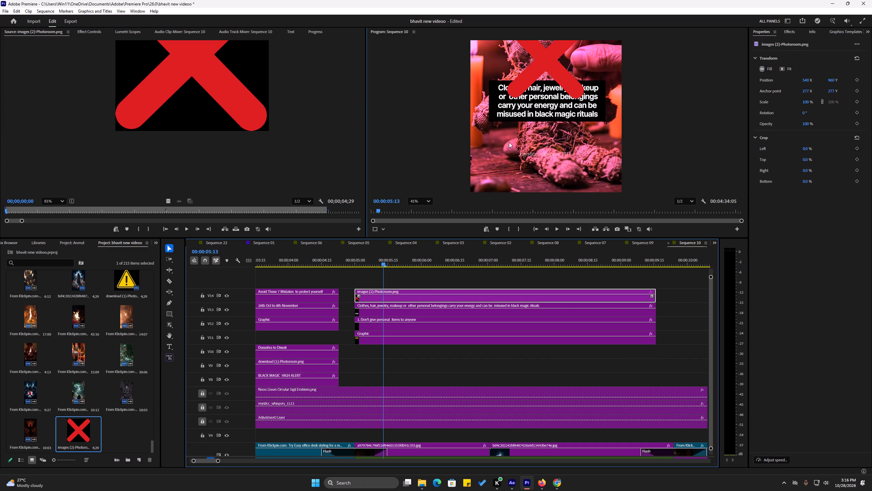
{"action": "left_click", "coordinate": [371, 227]}
{"action": "left_click_drag", "start_coordinate": [553, 60], "coordinate": [561, 93]}
{"action": "left_click_drag", "start_coordinate": [807, 101], "coordinate": [794, 101]}
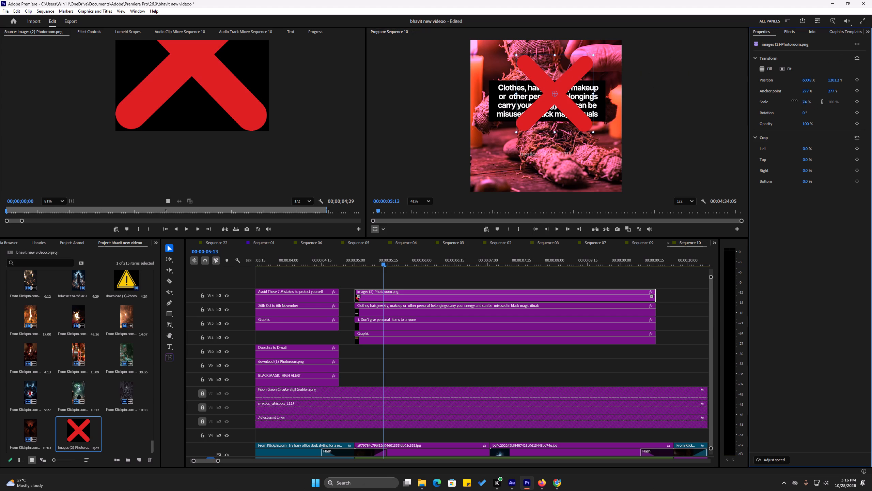
{"action": "left_click_drag", "start_coordinate": [794, 101], "coordinate": [773, 95]}
Move the red X onto the yellow heading, beside the word "anyone".
{"action": "middle_click_drag", "start_coordinate": [578, 59], "coordinate": [573, 123]}
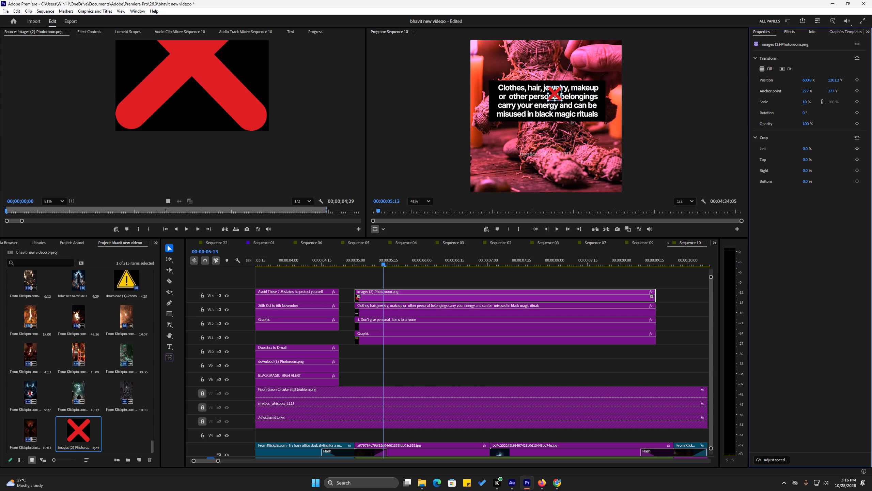
{"action": "middle_click_drag", "start_coordinate": [573, 123], "coordinate": [568, 135]}
{"action": "left_click_drag", "start_coordinate": [543, 168], "coordinate": [563, 131]}
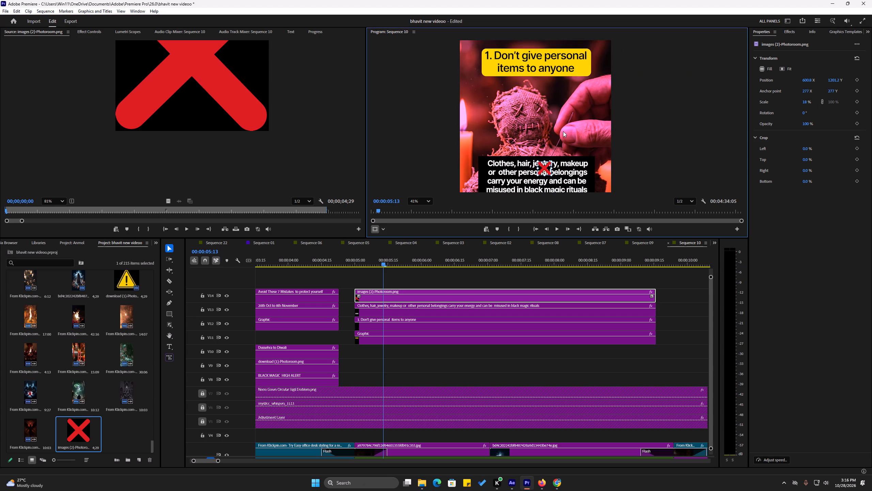
{"action": "left_click_drag", "start_coordinate": [563, 131], "coordinate": [579, 68]}
{"action": "middle_click_drag", "start_coordinate": [594, 66], "coordinate": [593, 101]}
{"action": "scroll", "coordinate": [591, 92], "scroll_direction": "up", "scroll_amount": 5}
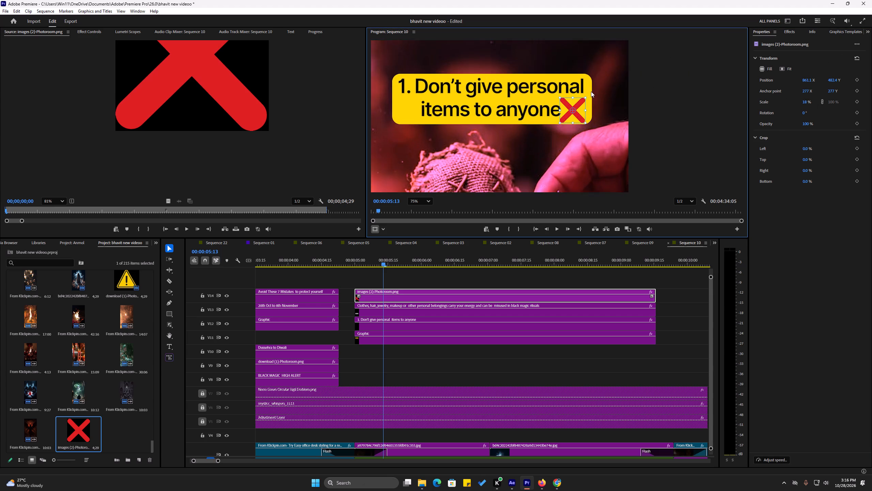
{"action": "scroll", "coordinate": [591, 91], "scroll_direction": "up", "scroll_amount": 5}
{"action": "left_click", "coordinate": [581, 116]}
{"action": "left_click_drag", "start_coordinate": [582, 119], "coordinate": [583, 119]}
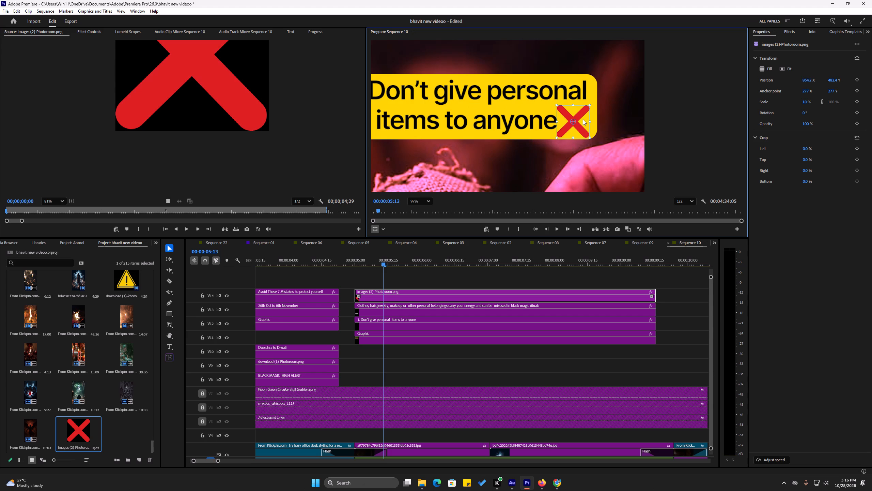
{"action": "left_click_drag", "start_coordinate": [583, 119], "coordinate": [586, 119]}
Shrink the red X slightly, fit it directly after "anyone" in the yellow heading, and save the project.
{"action": "left_click", "coordinate": [805, 100]}
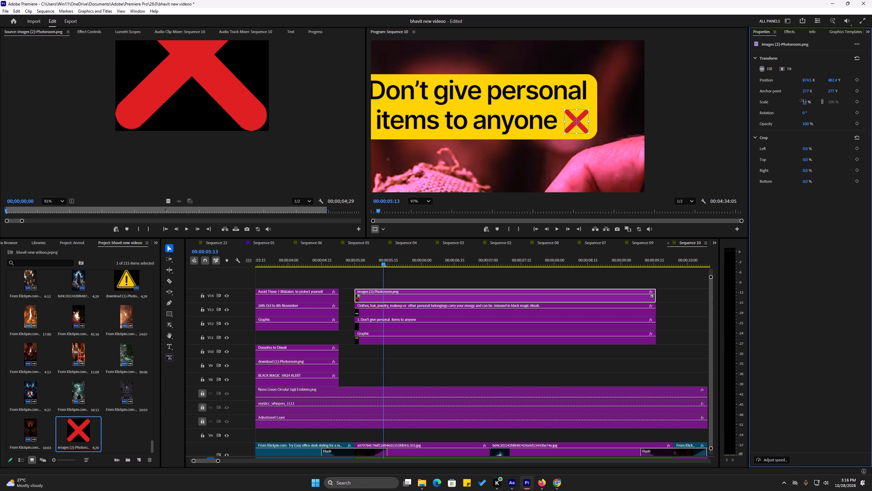
{"action": "left_click_drag", "start_coordinate": [583, 127], "coordinate": [576, 130]}
{"action": "left_click_drag", "start_coordinate": [572, 128], "coordinate": [563, 127]}
{"action": "left_click", "coordinate": [663, 106]}
{"action": "scroll", "coordinate": [663, 100], "scroll_direction": "down", "scroll_amount": 9}
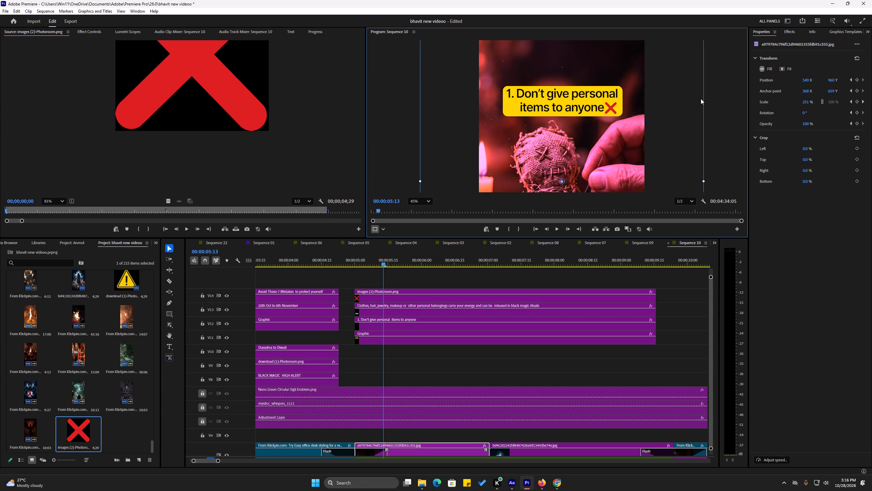
{"action": "middle_click_drag", "start_coordinate": [691, 92], "coordinate": [669, 77]}
{"action": "key", "text": "ctrl+s"}
Play the first-rule section from 00:00:05:13 into the following clip to check the heading and cross, and save.
{"action": "left_click", "coordinate": [498, 278]}
{"action": "key", "text": "space"}
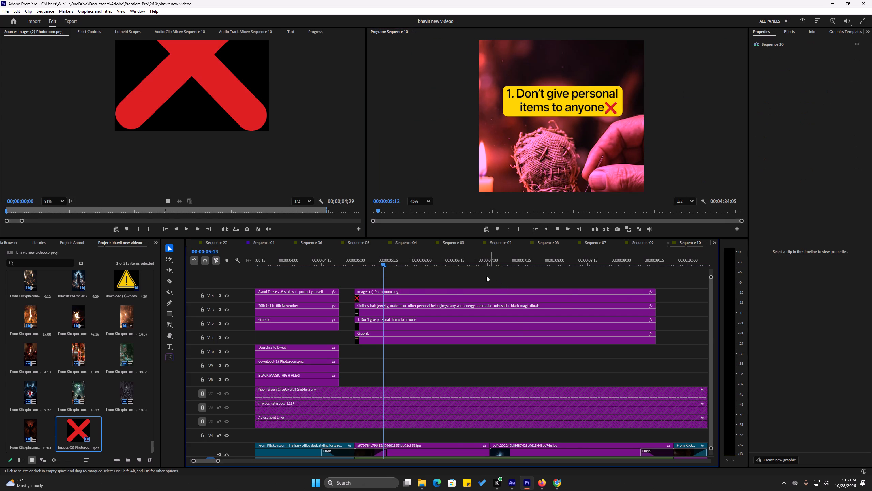
{"action": "scroll", "coordinate": [436, 300], "scroll_direction": "down", "scroll_amount": 7, "text": "alt"}
{"action": "scroll", "coordinate": [565, 319], "scroll_direction": "down", "scroll_amount": 2, "text": "alt"}
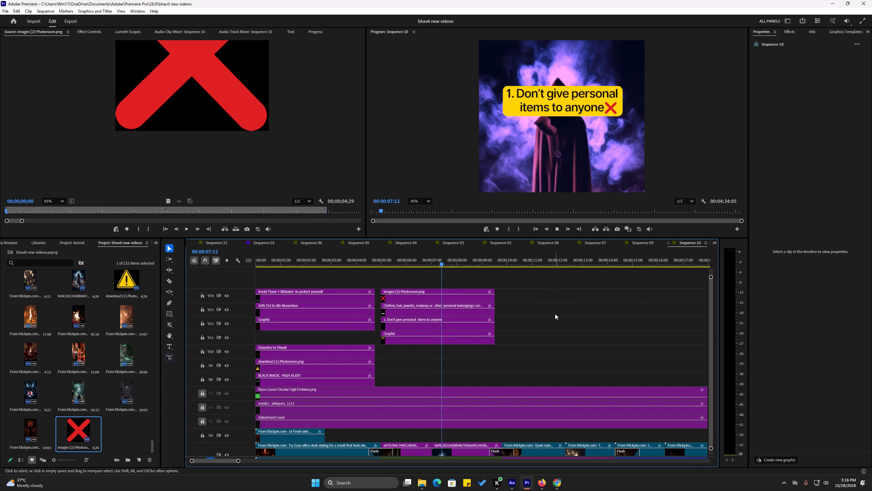
{"action": "key", "text": "ctrl+s"}
{"action": "key", "text": "space"}
{"action": "scroll", "coordinate": [503, 291], "scroll_direction": "up", "scroll_amount": 3, "text": "alt"}
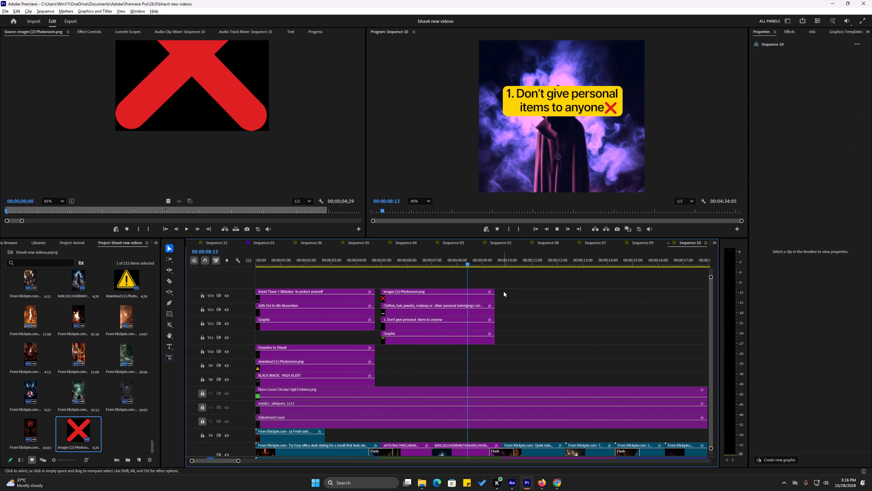
{"action": "scroll", "coordinate": [503, 291], "scroll_direction": "up", "scroll_amount": 1, "text": "alt"}
{"action": "scroll", "coordinate": [523, 290], "scroll_direction": "down", "scroll_amount": 5, "text": "alt"}
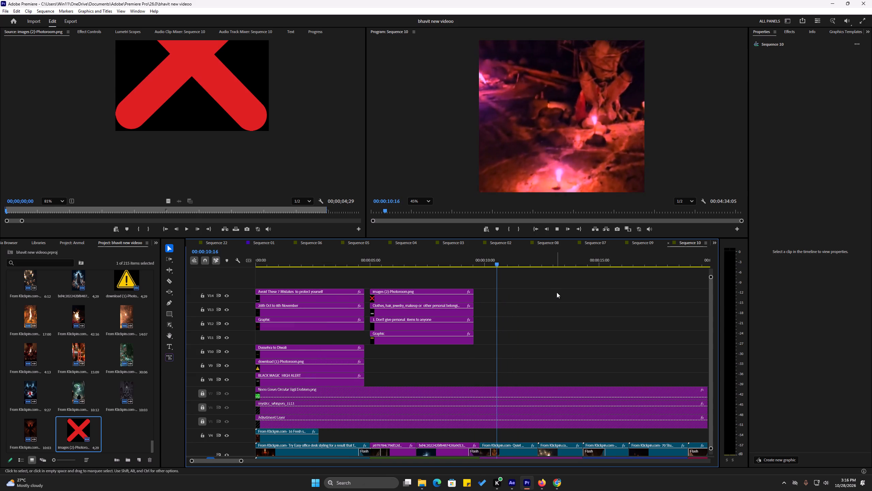
{"action": "key", "text": "space"}
{"action": "key", "text": "ctrl+s"}
Scrub through the first-rule section and park the playhead at 00:00:09:24, on the cut to the next video clip.
{"action": "left_click_drag", "start_coordinate": [488, 261], "coordinate": [485, 261]}
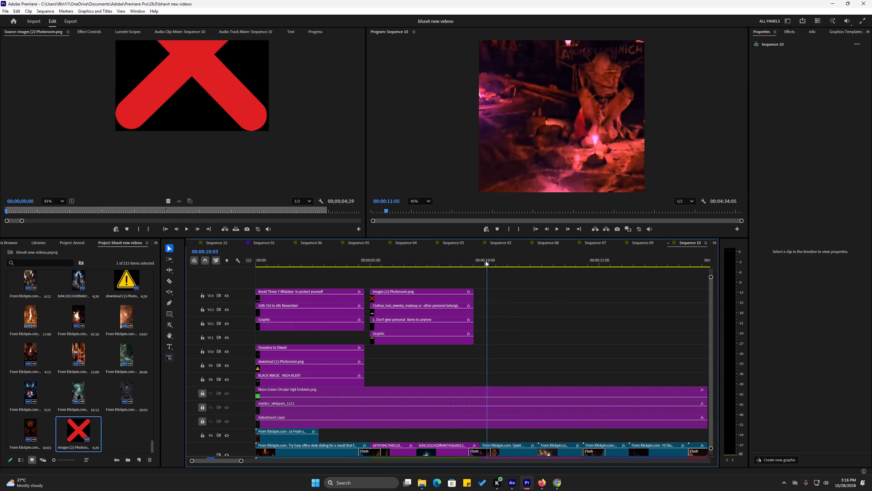
{"action": "left_click_drag", "start_coordinate": [485, 261], "coordinate": [481, 262]}
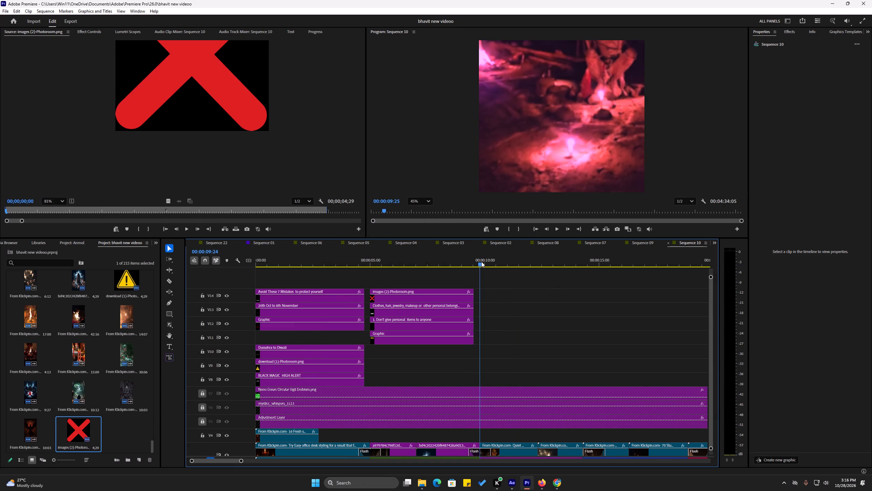
{"action": "left_click_drag", "start_coordinate": [481, 262], "coordinate": [484, 261]}
{"action": "scroll", "coordinate": [571, 138], "scroll_direction": "down", "scroll_amount": 9}
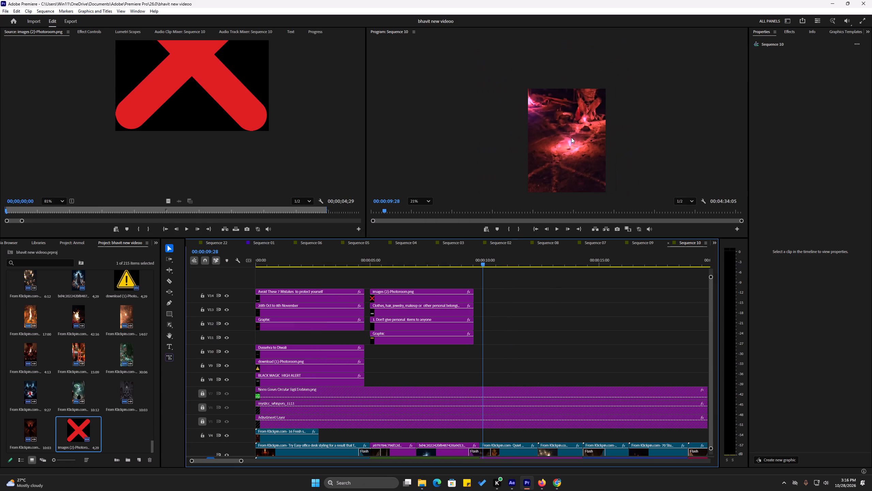
{"action": "middle_click_drag", "start_coordinate": [595, 129], "coordinate": [605, 83]}
{"action": "left_click_drag", "start_coordinate": [439, 262], "coordinate": [390, 269]}
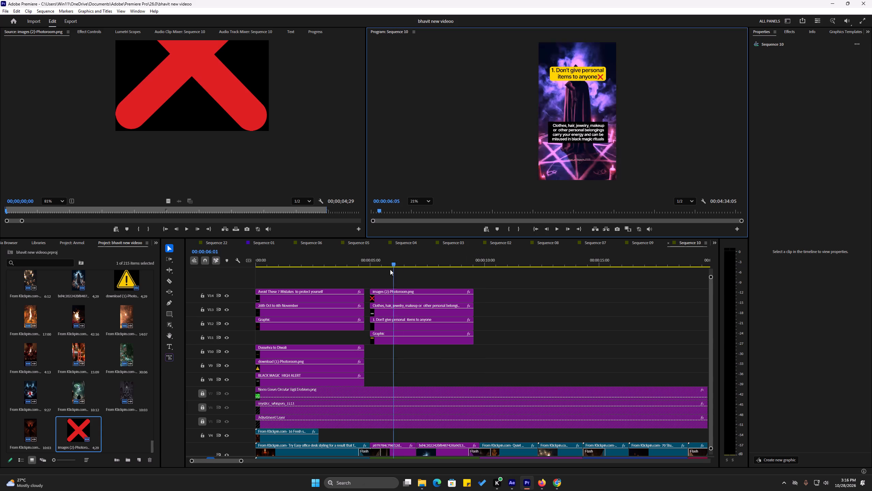
{"action": "left_click_drag", "start_coordinate": [390, 269], "coordinate": [431, 276]}
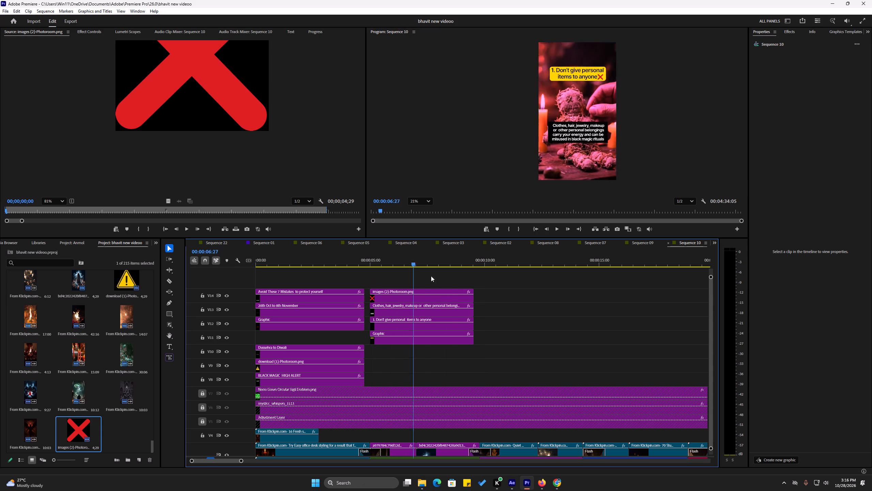
{"action": "left_click_drag", "start_coordinate": [431, 276], "coordinate": [480, 281]}
{"action": "scroll", "coordinate": [475, 287], "scroll_direction": "up", "scroll_amount": 20, "text": "alt"}
{"action": "scroll", "coordinate": [475, 287], "scroll_direction": "up", "scroll_amount": 1, "text": "alt"}
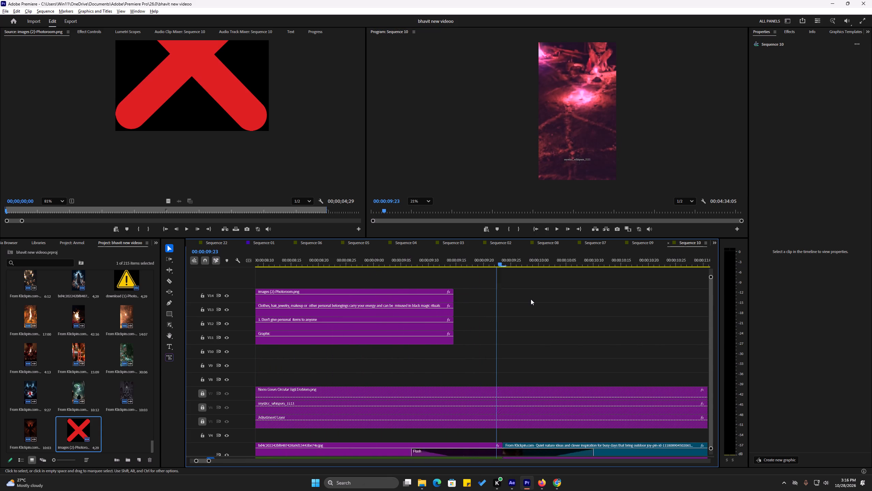
{"action": "scroll", "coordinate": [531, 299], "scroll_direction": "up", "scroll_amount": 2, "text": "alt"}
{"action": "left_click_drag", "start_coordinate": [482, 266], "coordinate": [486, 266]}
{"action": "scroll", "coordinate": [516, 296], "scroll_direction": "down", "scroll_amount": 7}
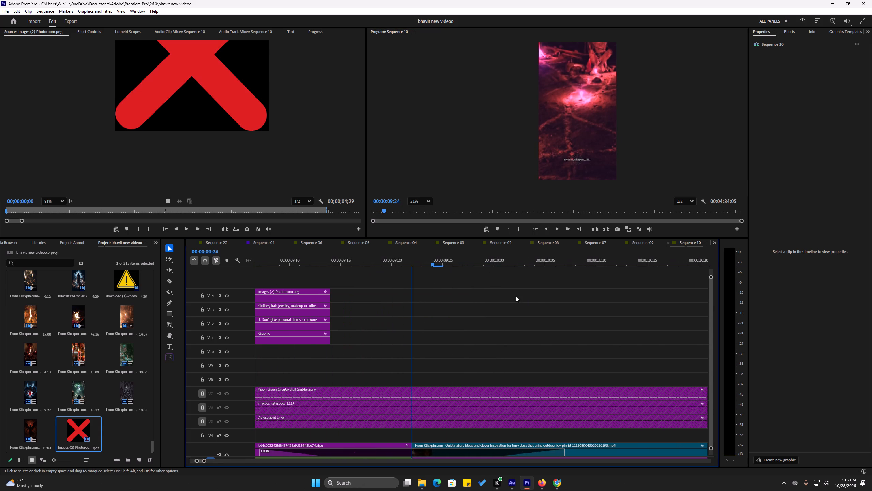
{"action": "scroll", "coordinate": [656, 98], "scroll_direction": "down", "scroll_amount": 2}
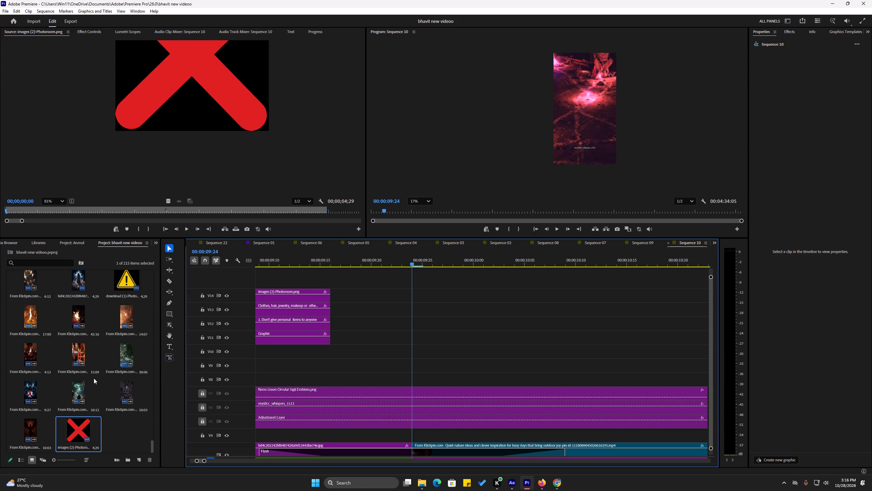
Find the reference video with the rule captions among the project media and load it for viewing.
{"action": "scroll", "coordinate": [94, 378], "scroll_direction": "up", "scroll_amount": 2}
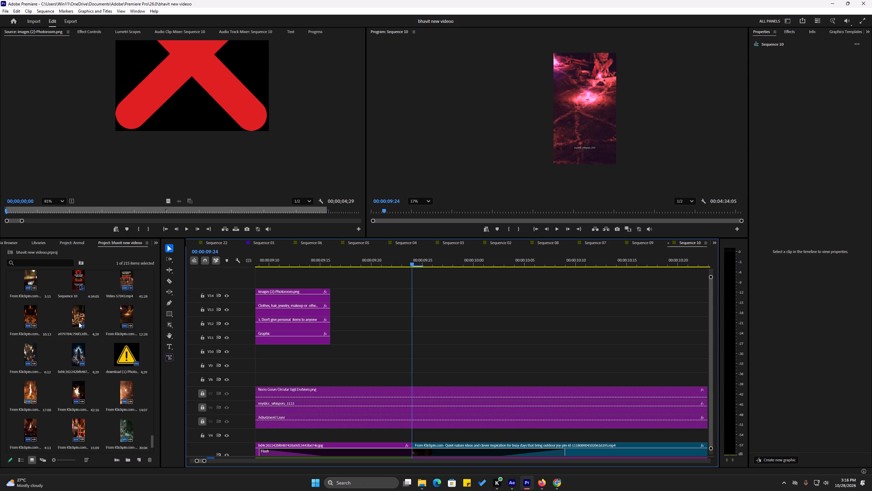
{"action": "scroll", "coordinate": [79, 322], "scroll_direction": "up", "scroll_amount": 2}
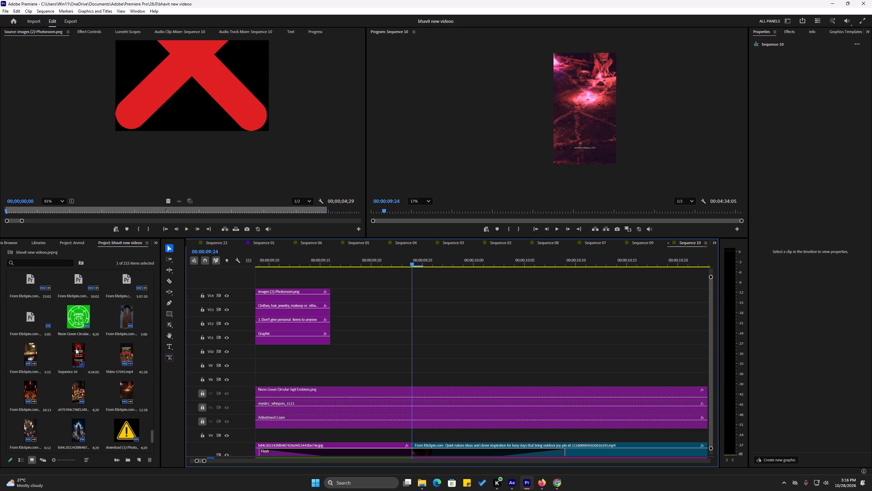
{"action": "scroll", "coordinate": [73, 386], "scroll_direction": "up", "scroll_amount": 1}
{"action": "scroll", "coordinate": [91, 376], "scroll_direction": "down", "scroll_amount": 1}
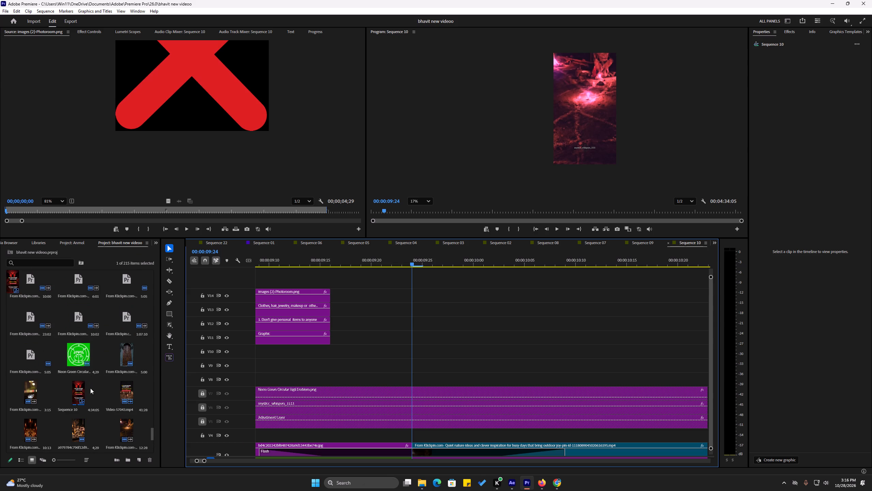
{"action": "scroll", "coordinate": [92, 388], "scroll_direction": "down", "scroll_amount": 1}
{"action": "scroll", "coordinate": [85, 353], "scroll_direction": "down", "scroll_amount": 4}
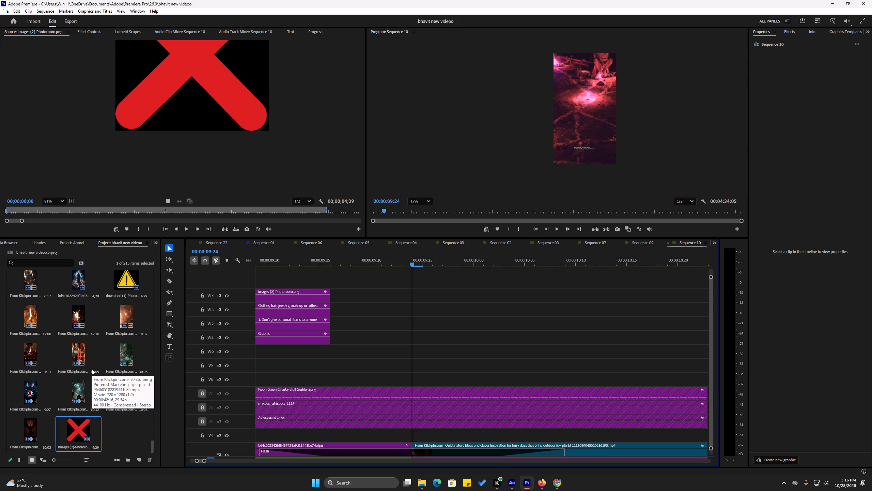
{"action": "scroll", "coordinate": [100, 336], "scroll_direction": "up", "scroll_amount": 1}
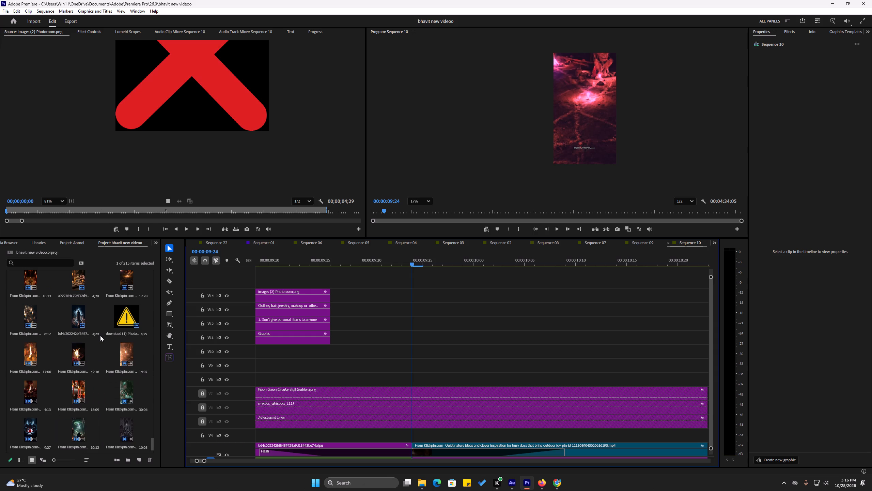
{"action": "scroll", "coordinate": [100, 336], "scroll_direction": "up", "scroll_amount": 2}
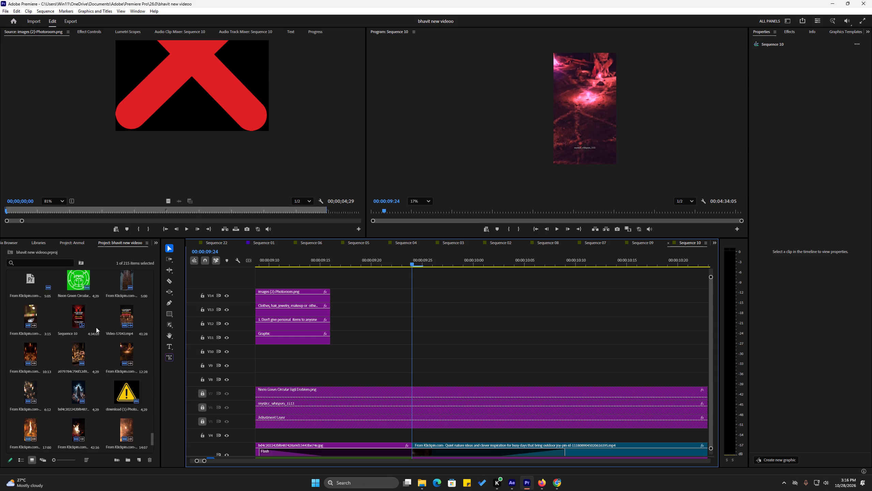
{"action": "double_click", "coordinate": [123, 309]}
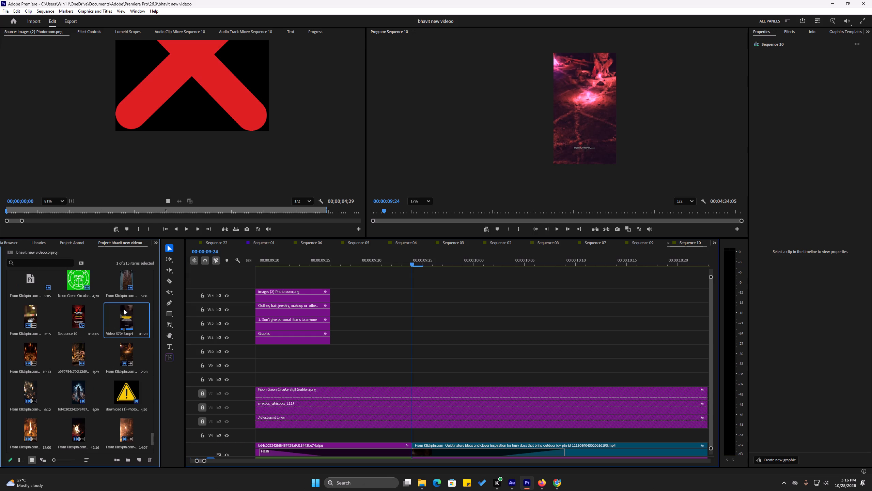
Play the reference video to 00:00:10:14, examine the second rule's heading and caption up close, and save the project.
{"action": "scroll", "coordinate": [251, 123], "scroll_direction": "down", "scroll_amount": 7}
{"action": "scroll", "coordinate": [231, 95], "scroll_direction": "down", "scroll_amount": 4}
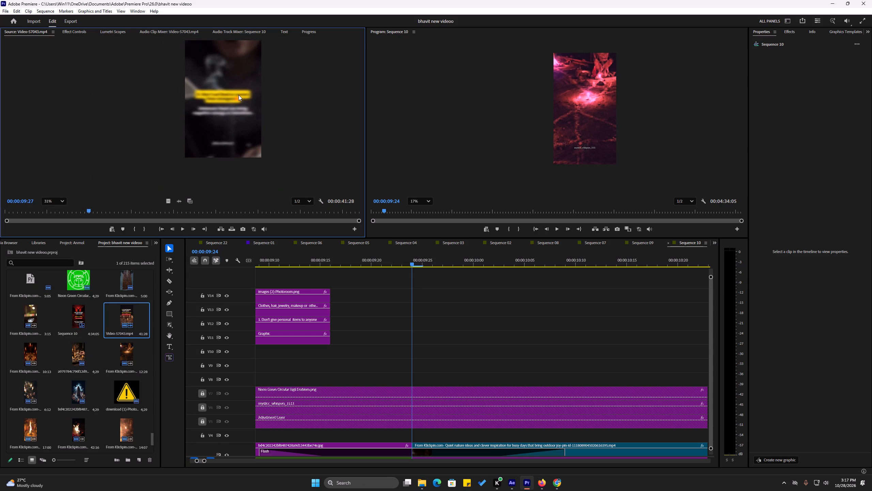
{"action": "key", "text": "space"}
{"action": "key", "text": "space"}
{"action": "scroll", "coordinate": [212, 101], "scroll_direction": "up", "scroll_amount": 9}
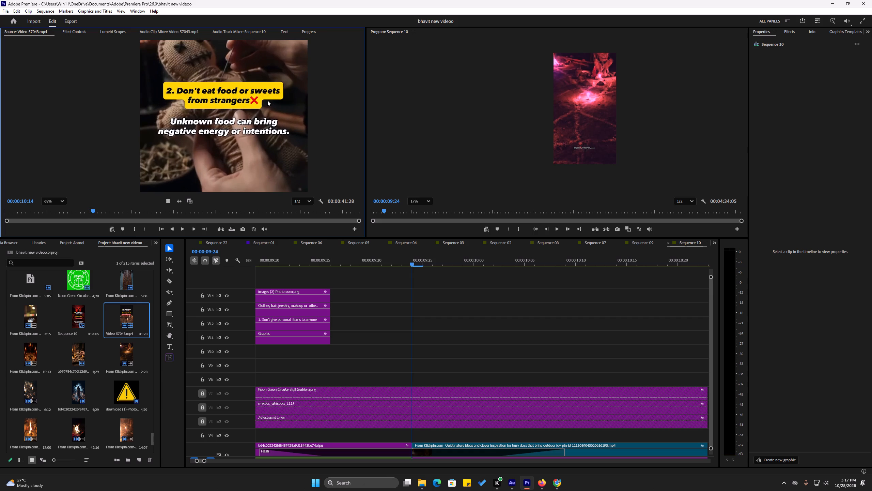
{"action": "middle_click_drag", "start_coordinate": [248, 99], "coordinate": [234, 104]}
{"action": "scroll", "coordinate": [234, 104], "scroll_direction": "up", "scroll_amount": 1}
{"action": "key", "text": "ctrl+s"}
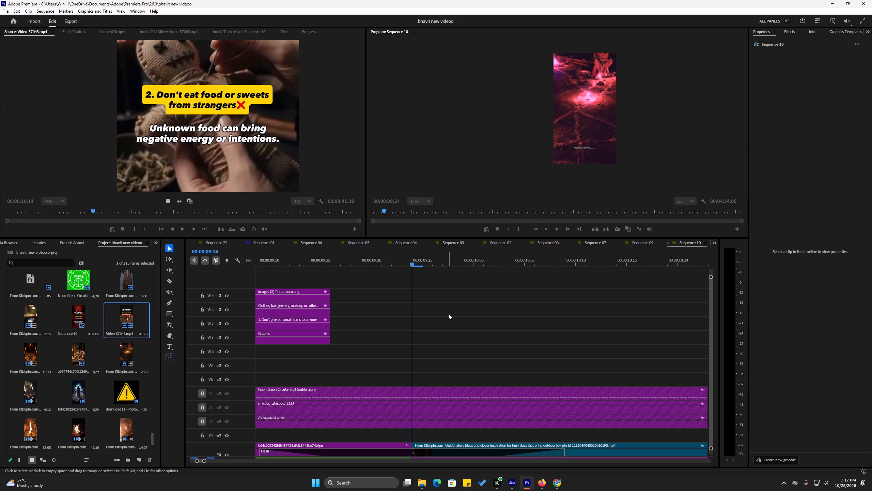
Duplicate the first rule's heading text and yellow box clips onto the next video clip at 00:00:09:24, and save the project.
{"action": "scroll", "coordinate": [589, 314], "scroll_direction": "down", "scroll_amount": 5, "text": "alt"}
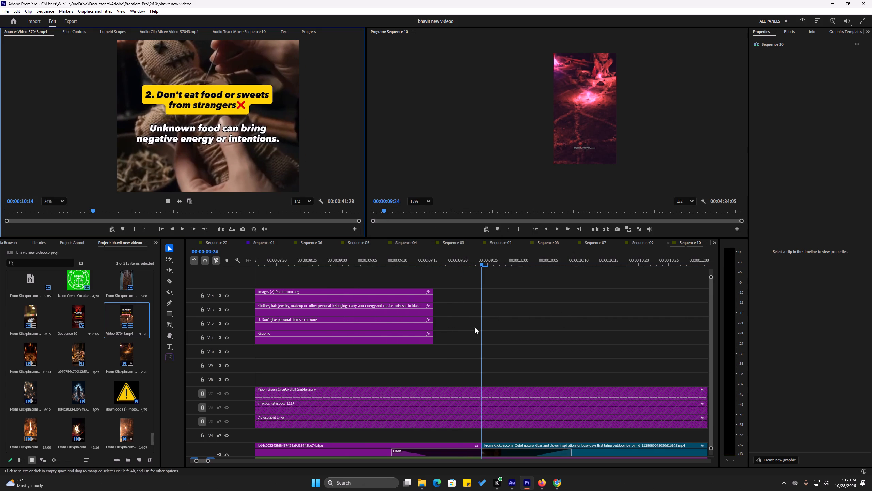
{"action": "left_click_drag", "start_coordinate": [444, 322], "coordinate": [420, 344]}
{"action": "key", "text": "ctrl+c"}
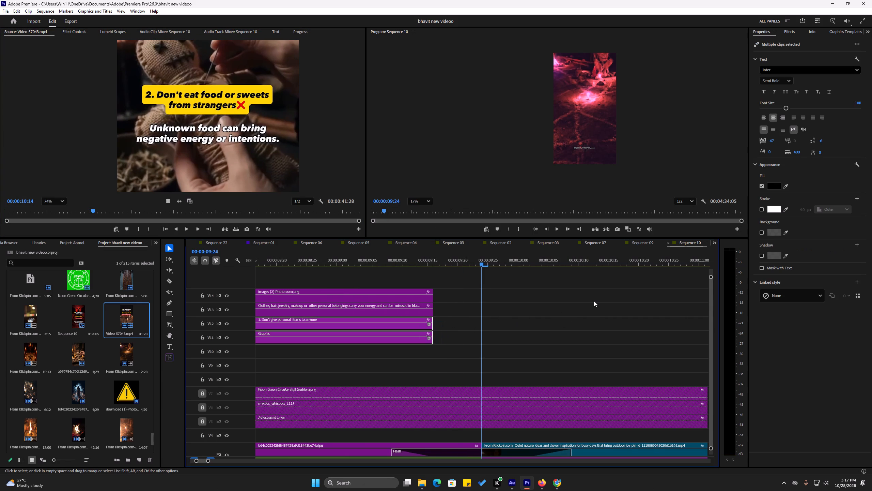
{"action": "key", "text": "ctrl+v"}
{"action": "left_click_drag", "start_coordinate": [473, 258], "coordinate": [184, 287]}
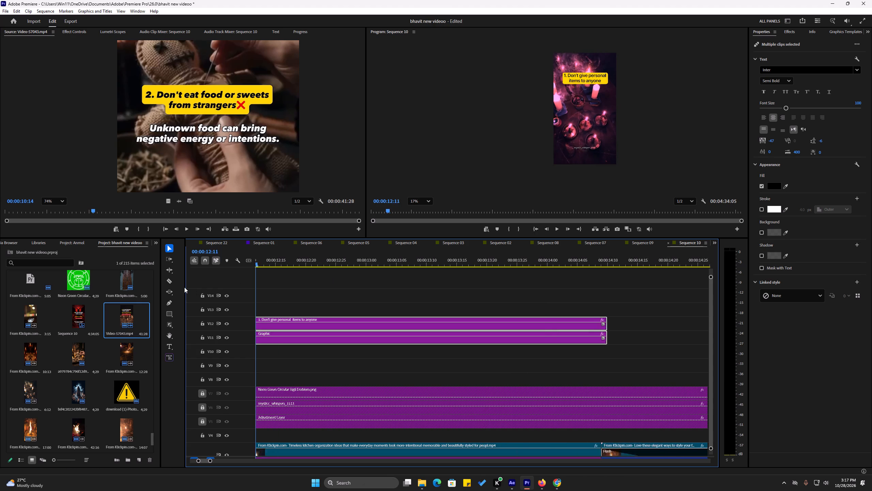
{"action": "left_click_drag", "start_coordinate": [184, 287], "coordinate": [340, 307]}
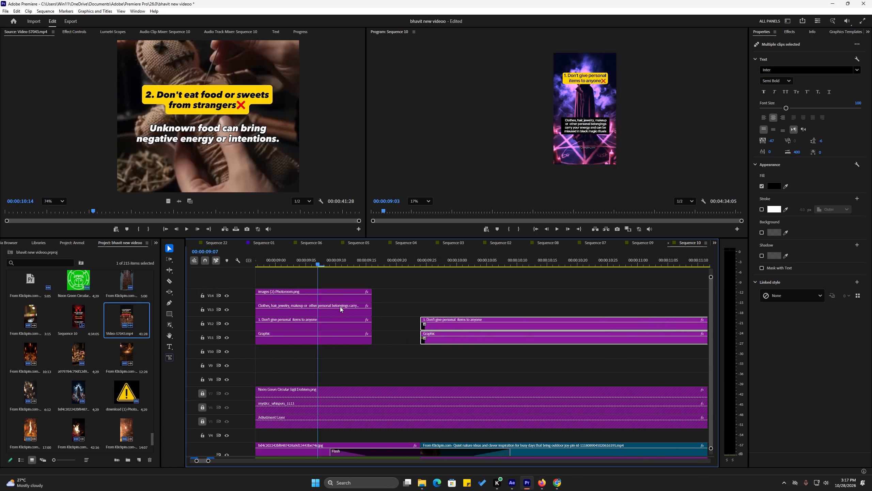
{"action": "left_click_drag", "start_coordinate": [340, 307], "coordinate": [421, 305]}
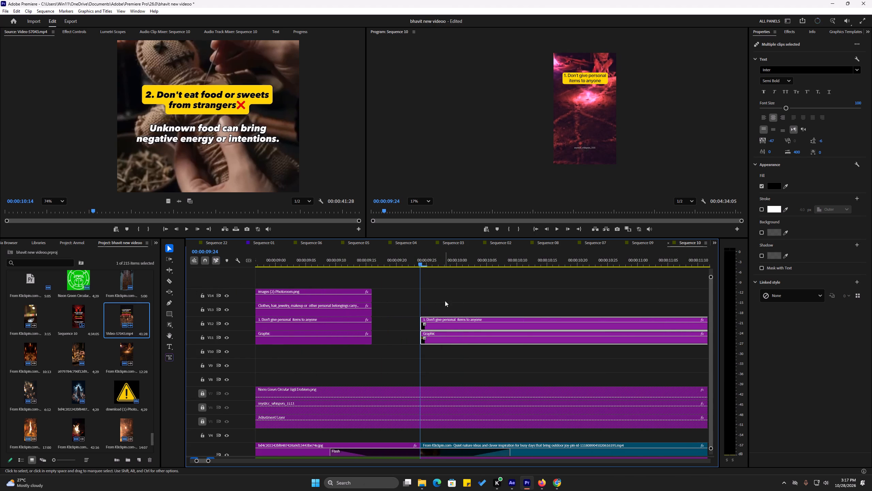
{"action": "key", "text": "ctrl+s"}
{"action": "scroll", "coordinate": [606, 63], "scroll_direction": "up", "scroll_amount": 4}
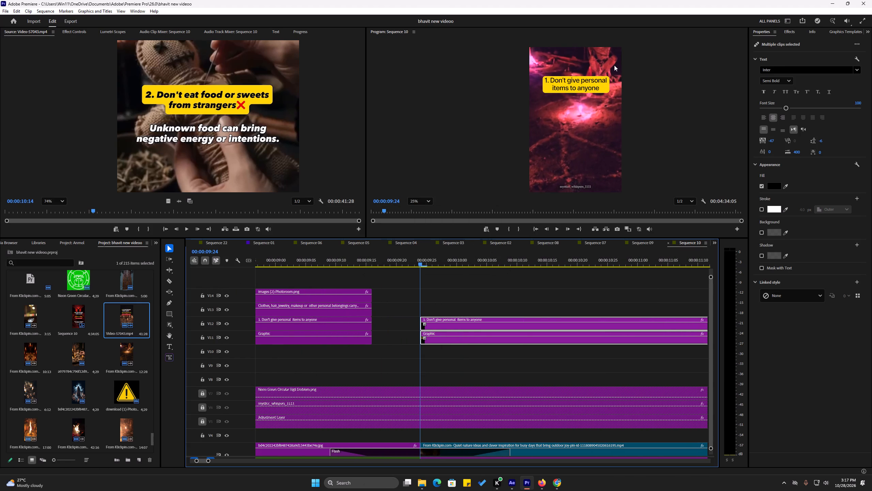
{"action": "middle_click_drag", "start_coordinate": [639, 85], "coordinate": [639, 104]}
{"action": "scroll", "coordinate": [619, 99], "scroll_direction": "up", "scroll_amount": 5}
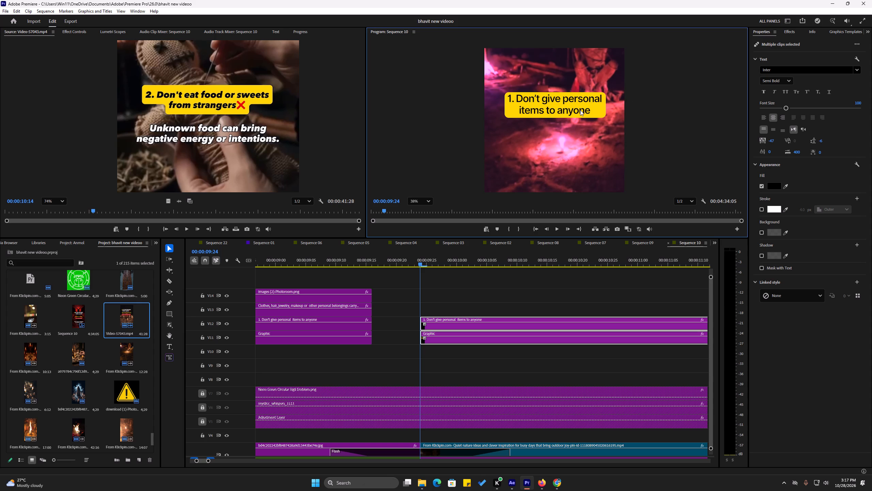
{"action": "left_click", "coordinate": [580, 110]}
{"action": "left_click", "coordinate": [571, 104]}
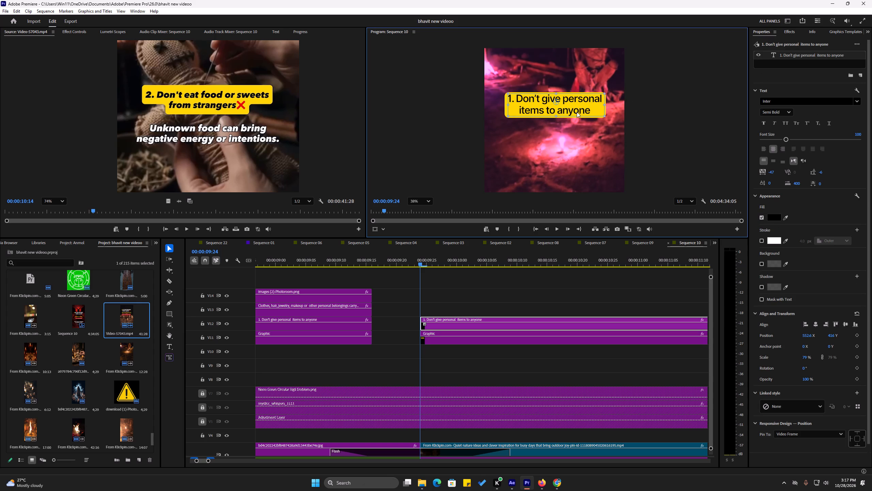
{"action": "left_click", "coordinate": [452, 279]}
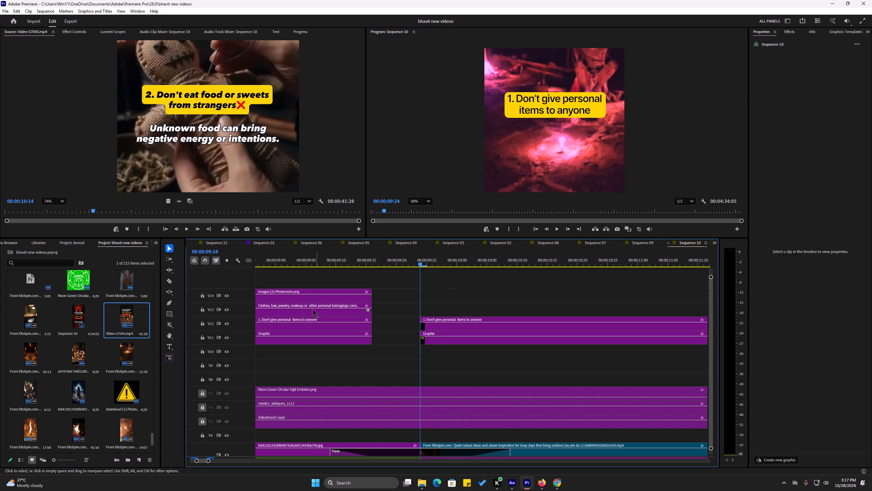
Duplicate the first rule's red cross image clip at 00:00:09:24, above the copied heading, and play the section briefly.
{"action": "left_click", "coordinate": [308, 294]}
{"action": "key", "text": "ctrl+c"}
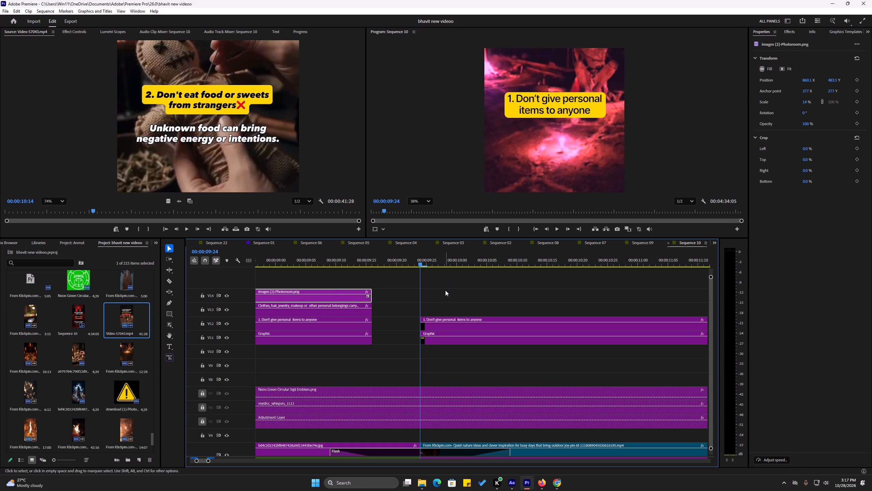
{"action": "key", "text": "ctrl+v"}
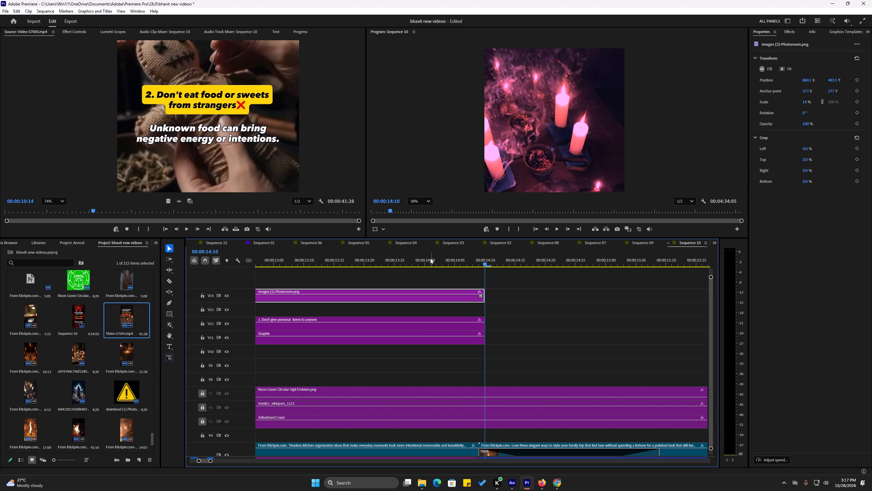
{"action": "left_click_drag", "start_coordinate": [430, 258], "coordinate": [164, 274]}
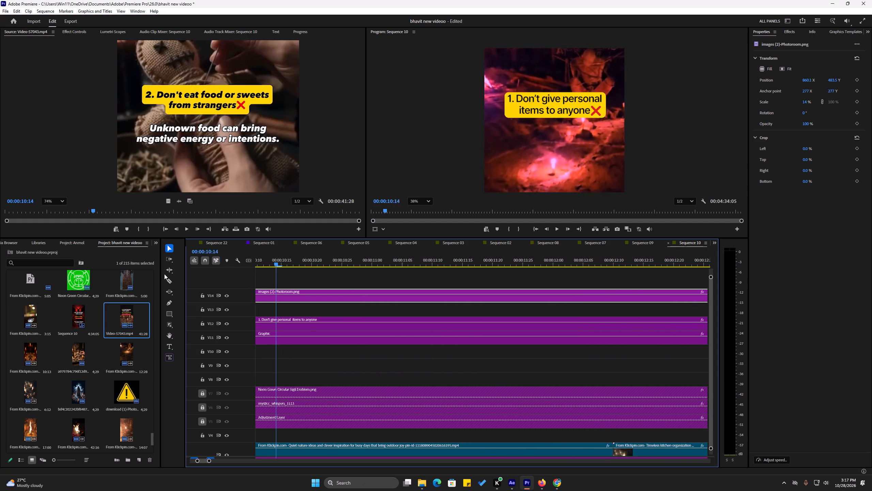
{"action": "left_click_drag", "start_coordinate": [164, 274], "coordinate": [381, 293]}
{"action": "key", "text": "space"}
{"action": "key", "text": "space"}
Replace the copied heading's wording after "1. Don't" with "eat food or sweets from strangers".
{"action": "double_click", "coordinate": [573, 107]}
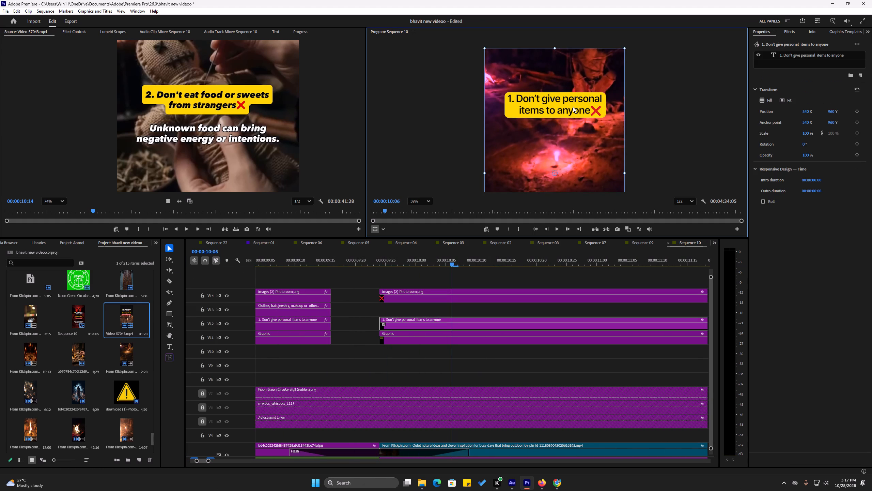
{"action": "double_click", "coordinate": [573, 107]}
{"action": "left_click", "coordinate": [678, 94]}
{"action": "left_click", "coordinate": [408, 328]}
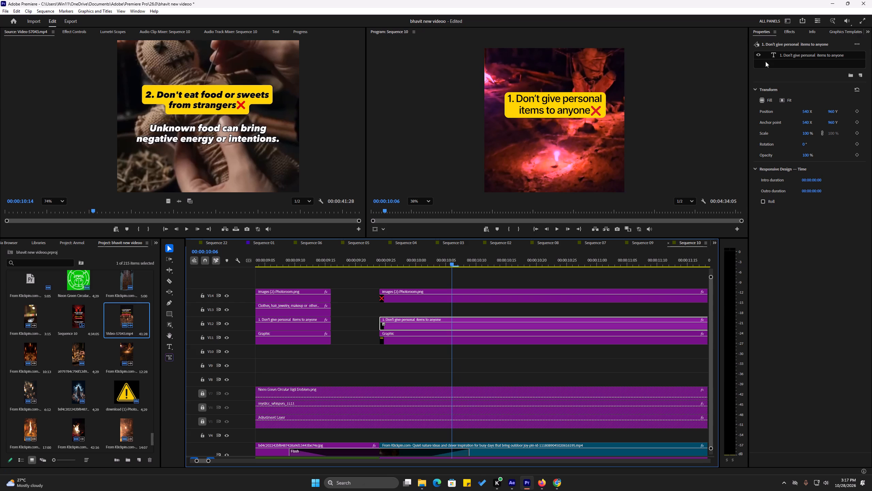
{"action": "left_click", "coordinate": [803, 55]}
{"action": "left_click", "coordinate": [559, 104]}
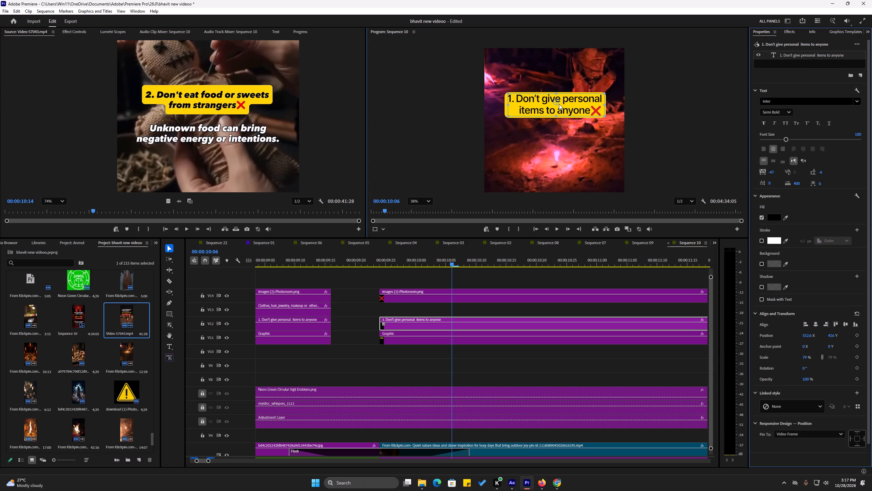
{"action": "double_click", "coordinate": [559, 104]}
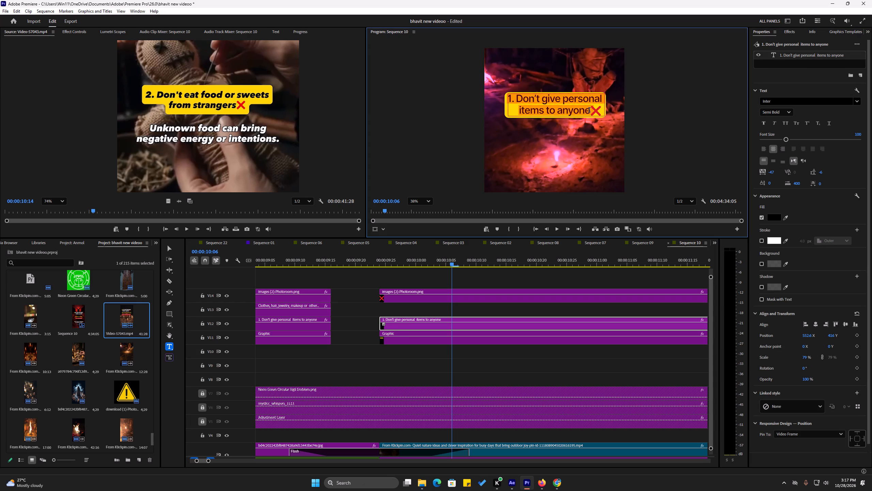
{"action": "left_click_drag", "start_coordinate": [589, 110], "coordinate": [541, 99]}
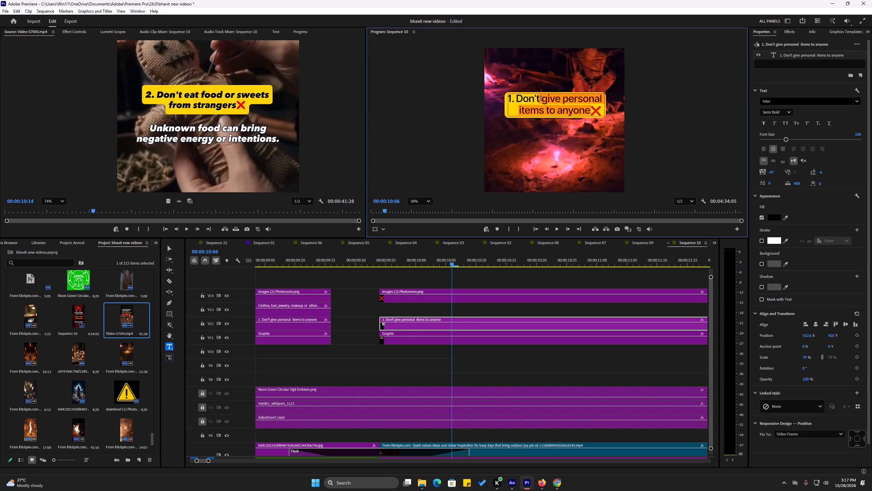
{"action": "left_click_drag", "start_coordinate": [541, 99], "coordinate": [542, 99]}
{"action": "type", "text": "eat"}
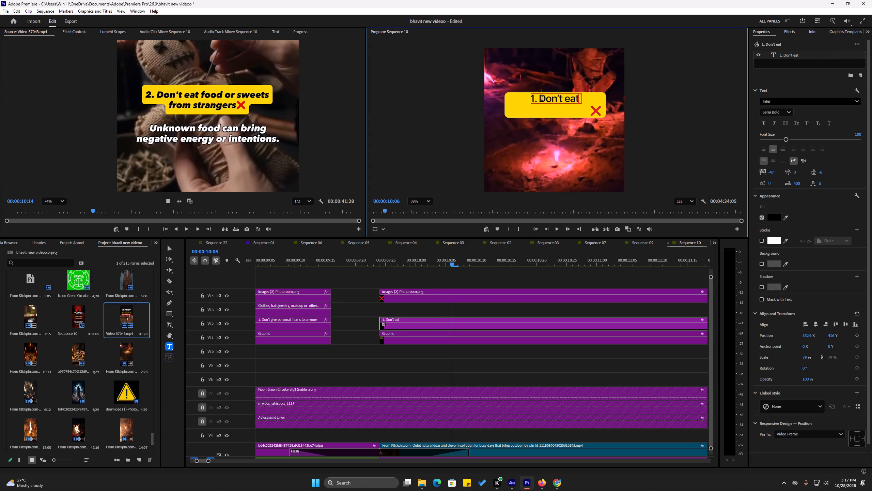
{"action": "key", "text": "space"}
{"action": "type", "text": "food"}
{"action": "key", "text": "space"}
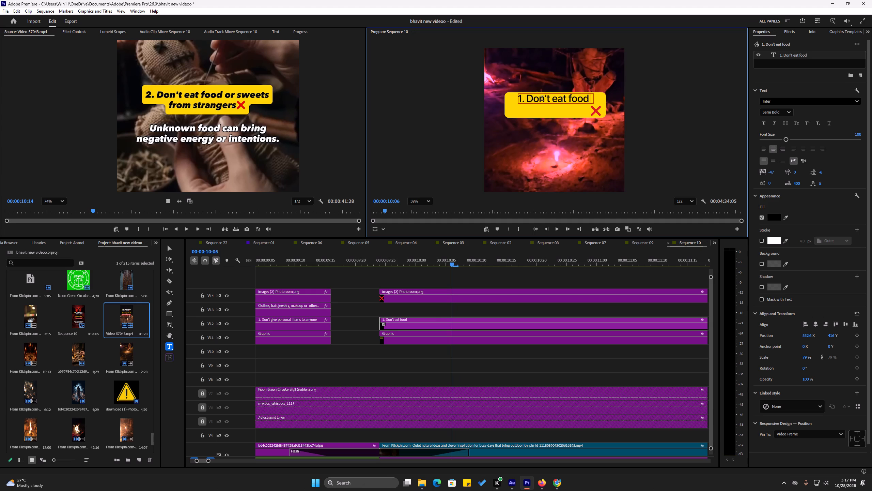
{"action": "type", "text": "or"}
{"action": "key", "text": "space"}
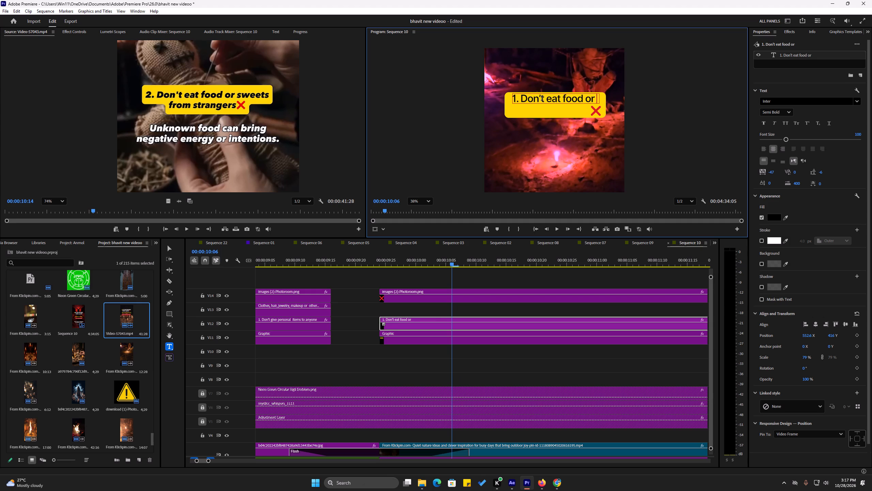
{"action": "type", "text": "sw"}
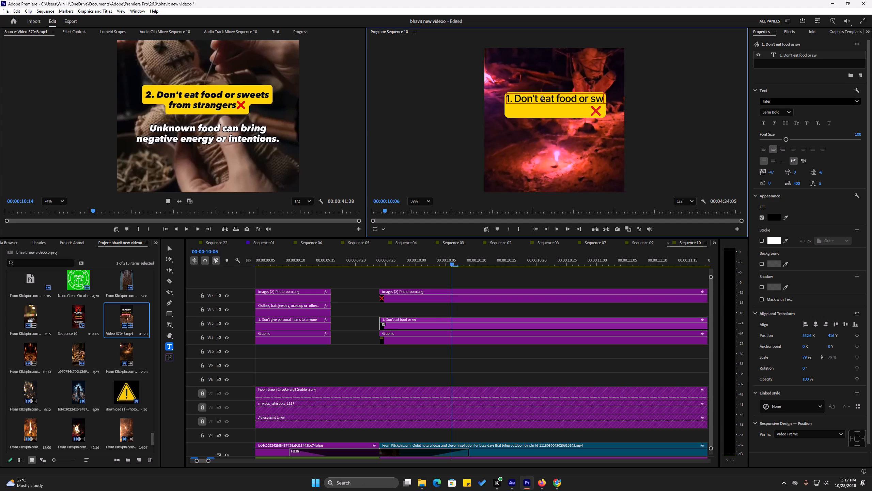
{"action": "type", "text": "eets"}
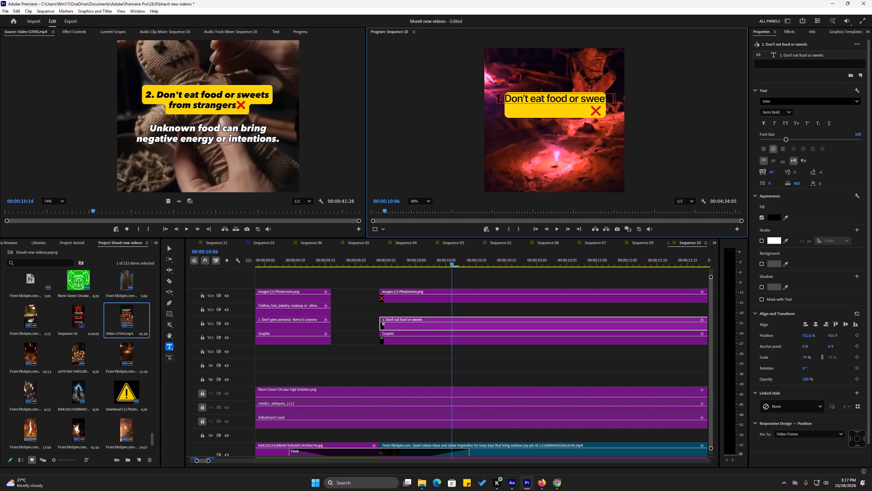
{"action": "key", "text": "space"}
{"action": "type", "text": "from"}
{"action": "key", "text": "space"}
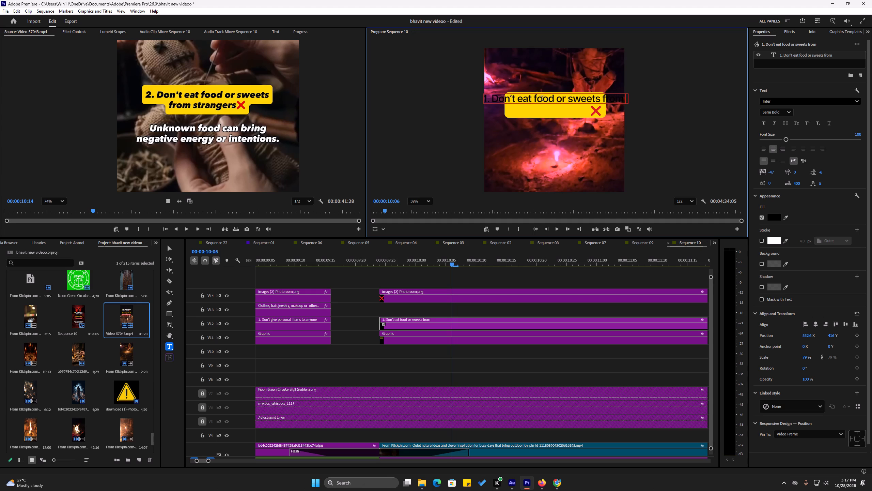
{"action": "type", "text": "strangers"}
{"action": "key", "text": "space"}
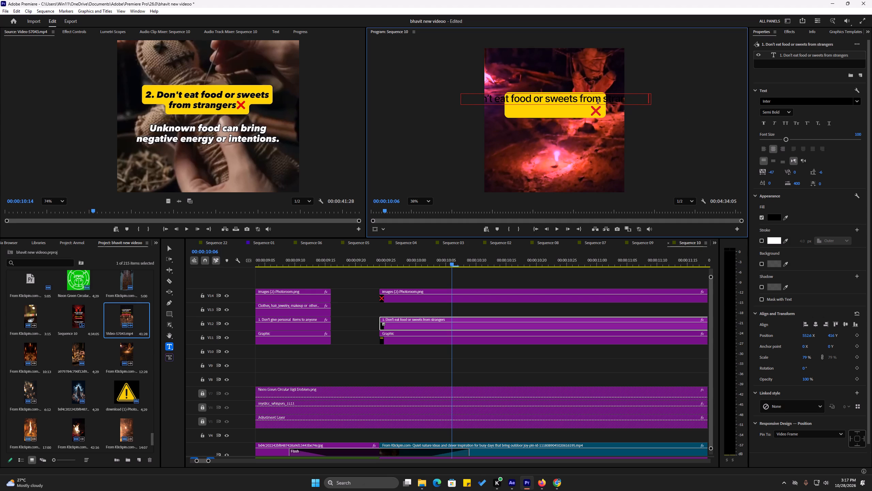
Break the copied heading onto a second line before "from strangers".
{"action": "left_click", "coordinate": [580, 99]}
{"action": "key", "text": "Return"}
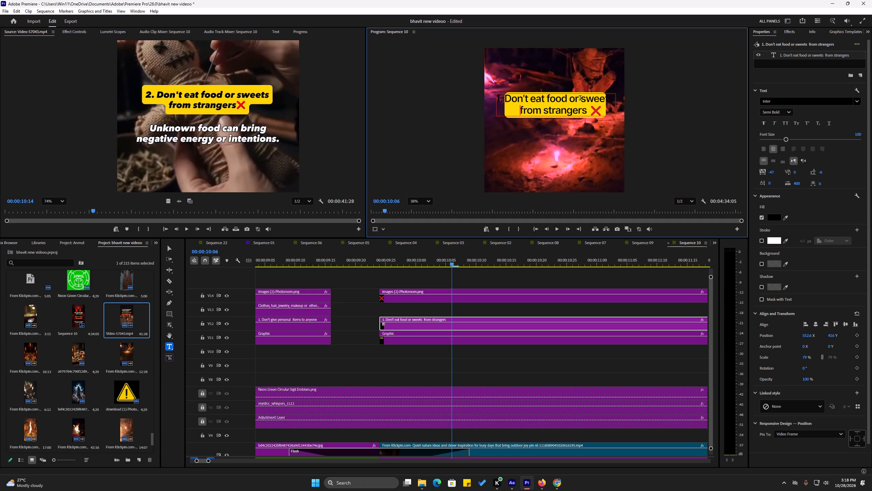
Scale the two-line heading text down to about 67% so it fits inside the yellow box.
{"action": "left_click", "coordinate": [171, 247]}
{"action": "left_click_drag", "start_coordinate": [614, 116], "coordinate": [612, 116]}
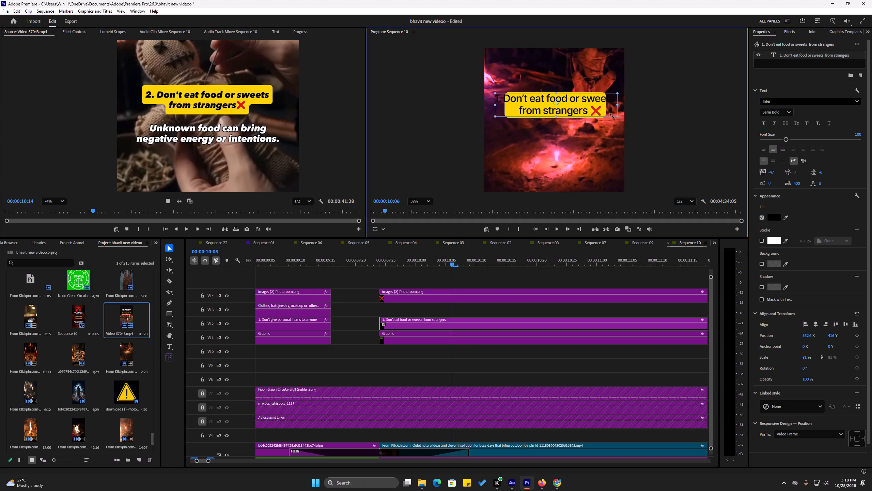
{"action": "left_click_drag", "start_coordinate": [612, 116], "coordinate": [610, 114]}
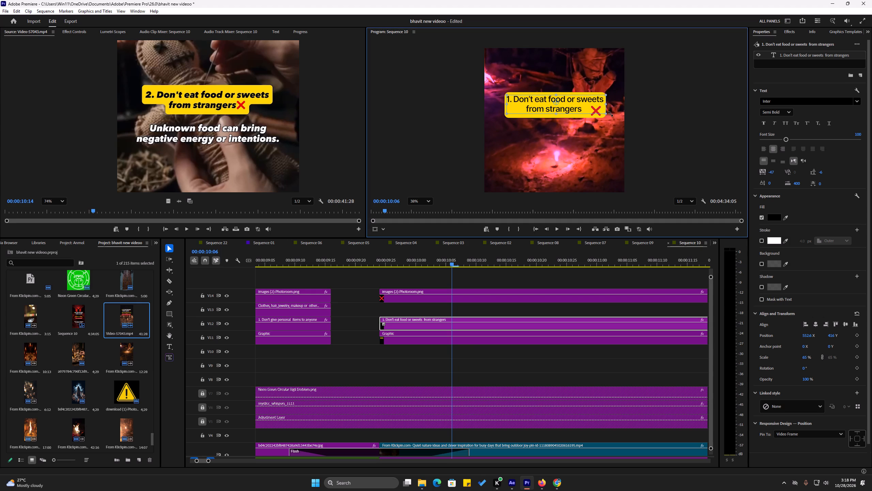
{"action": "left_click_drag", "start_coordinate": [610, 114], "coordinate": [607, 114]}
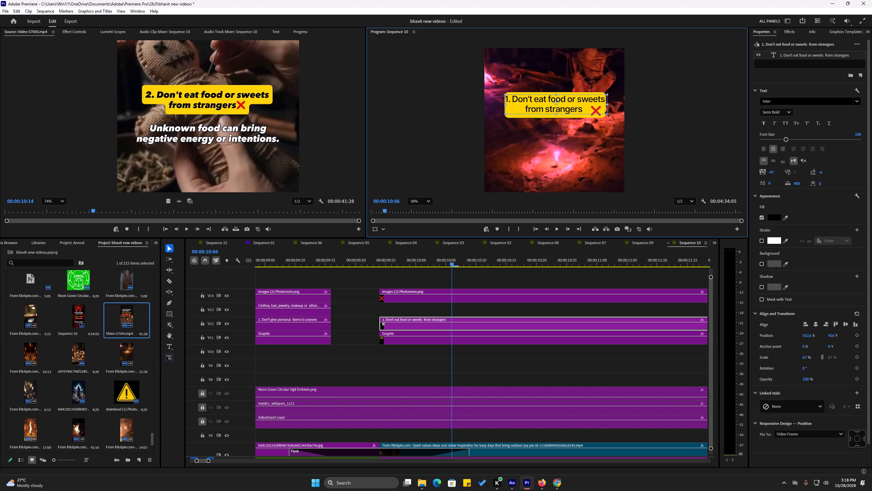
{"action": "left_click_drag", "start_coordinate": [607, 114], "coordinate": [606, 113]}
{"action": "left_click", "coordinate": [686, 96]}
Move the copied red cross image so it sits directly after the word "strangers" in the heading.
{"action": "scroll", "coordinate": [566, 91], "scroll_direction": "up", "scroll_amount": 4}
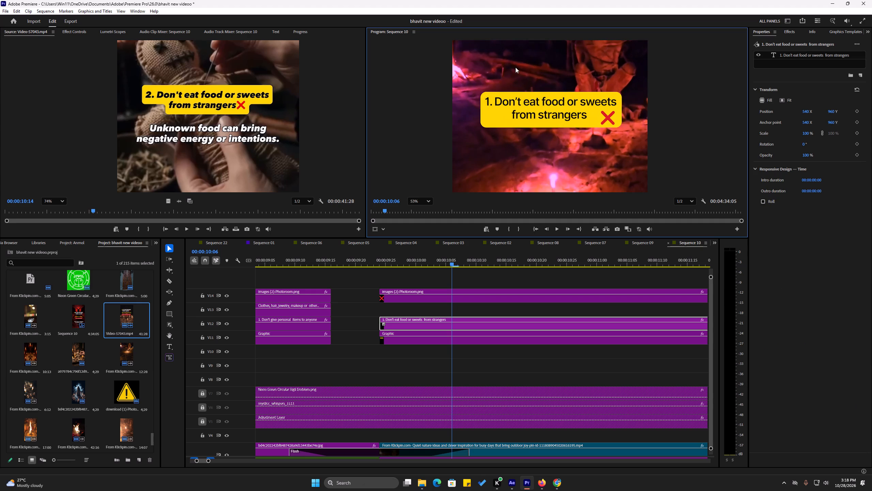
{"action": "left_click", "coordinate": [609, 118]}
{"action": "left_click", "coordinate": [606, 125]}
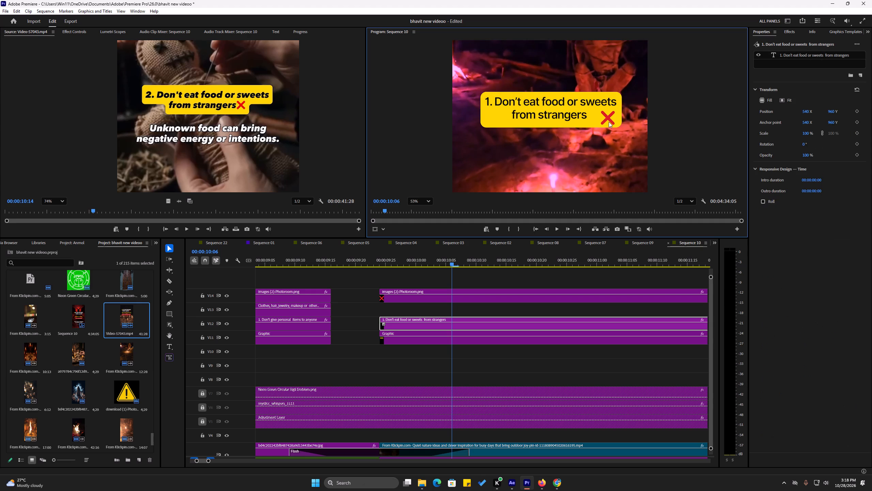
{"action": "left_click", "coordinate": [609, 117]}
{"action": "left_click", "coordinate": [609, 124]}
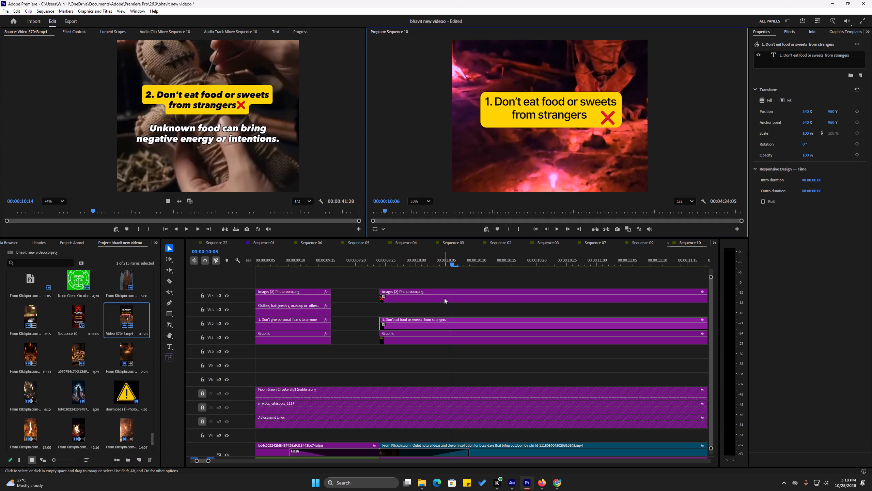
{"action": "left_click", "coordinate": [444, 298]}
{"action": "left_click", "coordinate": [426, 338]}
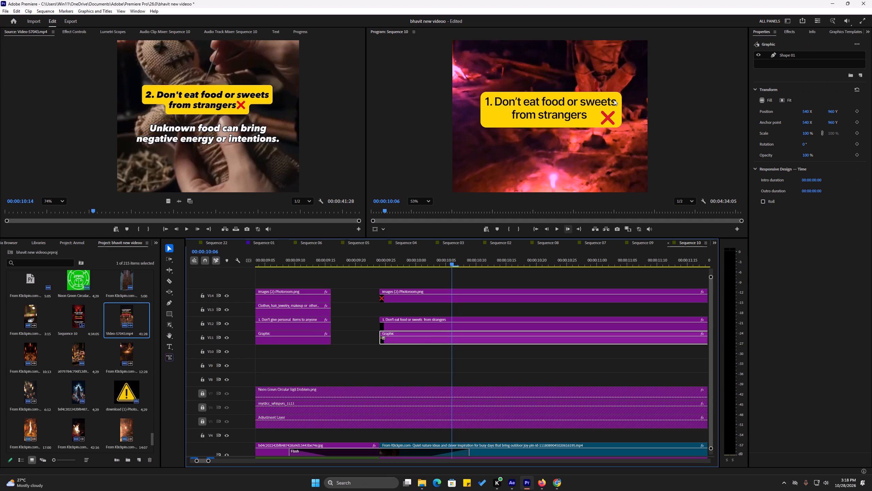
{"action": "left_click", "coordinate": [609, 114]}
{"action": "left_click", "coordinate": [440, 297]}
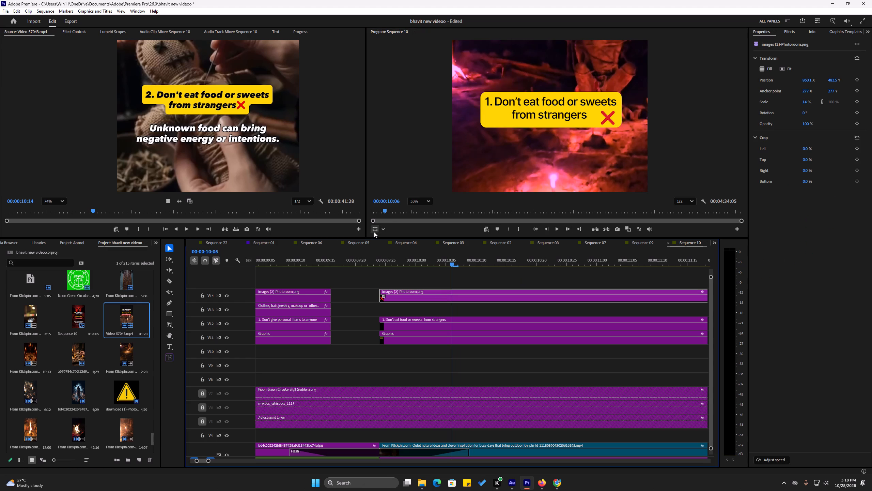
{"action": "left_click", "coordinate": [375, 232]}
{"action": "scroll", "coordinate": [549, 73], "scroll_direction": "up", "scroll_amount": 4}
{"action": "left_click_drag", "start_coordinate": [632, 141], "coordinate": [613, 136]}
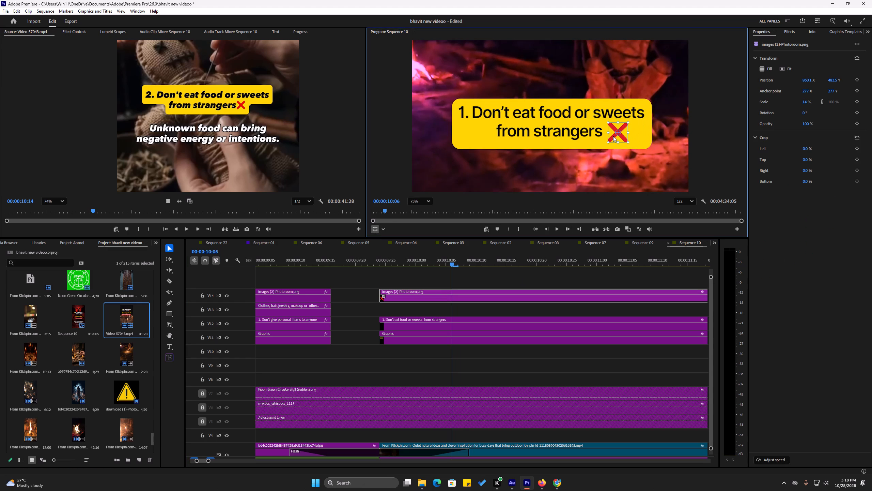
{"action": "left_click_drag", "start_coordinate": [613, 136], "coordinate": [614, 139]}
{"action": "left_click", "coordinate": [674, 108]}
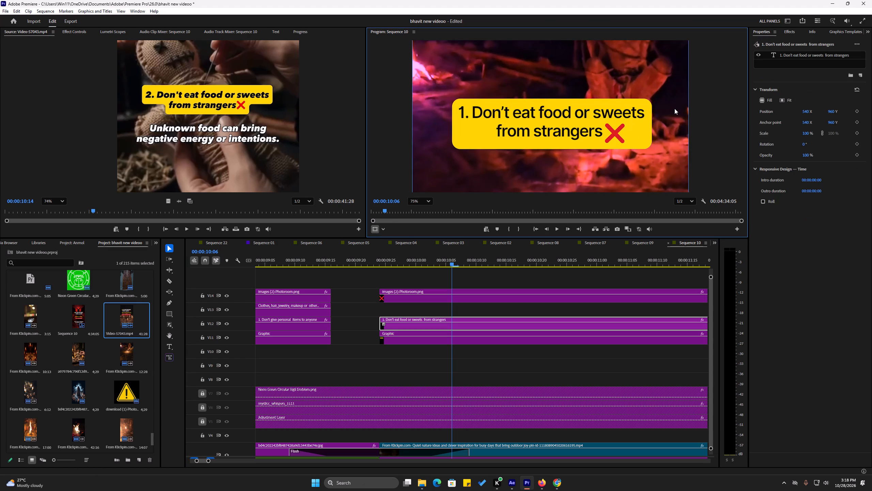
Save the project with the second rule's heading, yellow box and red cross in place.
{"action": "left_click", "coordinate": [703, 89]}
{"action": "scroll", "coordinate": [670, 85], "scroll_direction": "down", "scroll_amount": 2}
{"action": "middle_click_drag", "start_coordinate": [726, 91], "coordinate": [686, 90]}
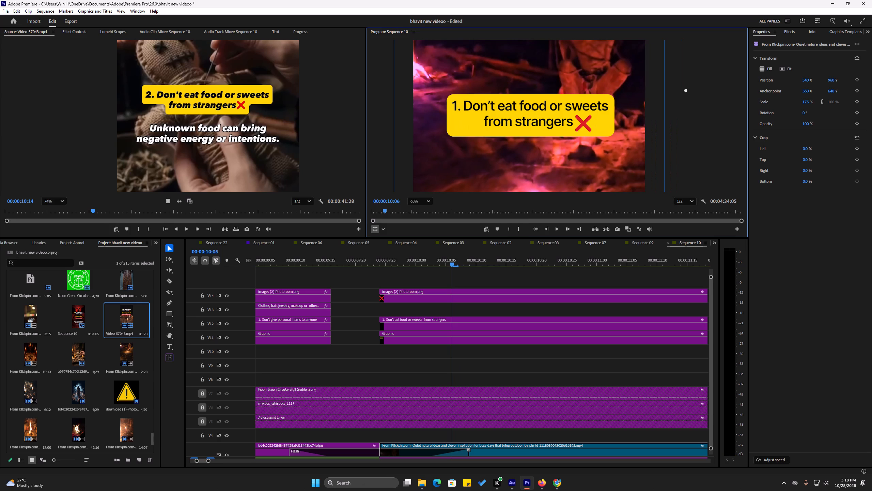
{"action": "key", "text": "ctrl+s"}
{"action": "scroll", "coordinate": [613, 90], "scroll_direction": "down", "scroll_amount": 3}
{"action": "middle_click_drag", "start_coordinate": [697, 114], "coordinate": [688, 107]}
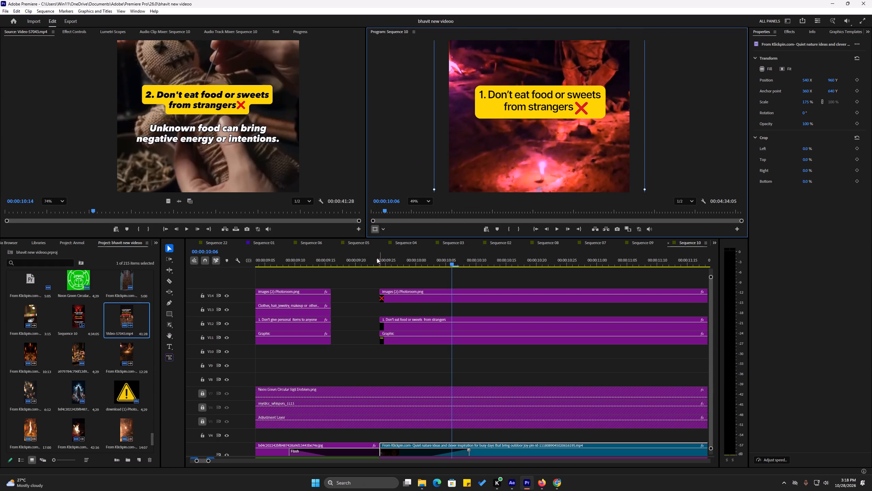
Copy the first rule's "Clothes, hair, jewelry" caption clip and paste it on V13 at 00:00:09:24, where the second heading starts.
{"action": "left_click", "coordinate": [377, 258]}
{"action": "key", "text": "space"}
{"action": "scroll", "coordinate": [445, 285], "scroll_direction": "down", "scroll_amount": 10, "text": "alt"}
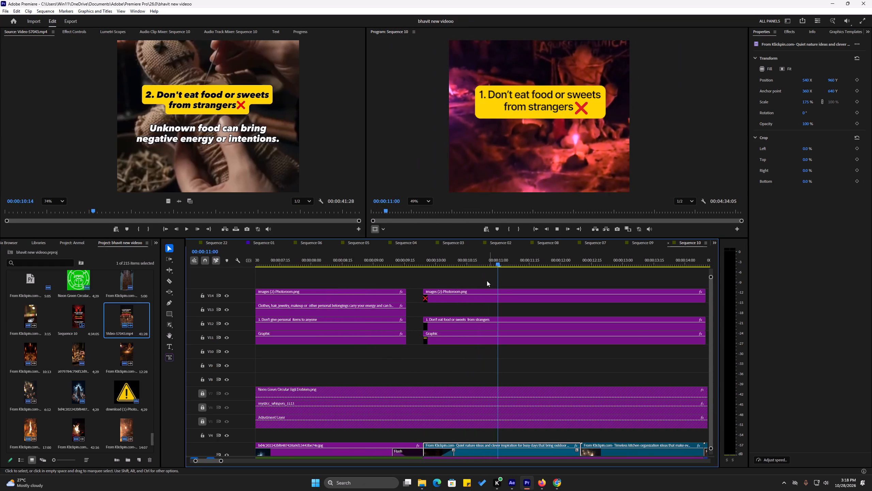
{"action": "key", "text": "space"}
{"action": "left_click_drag", "start_coordinate": [443, 260], "coordinate": [423, 264]}
{"action": "left_click", "coordinate": [430, 273]}
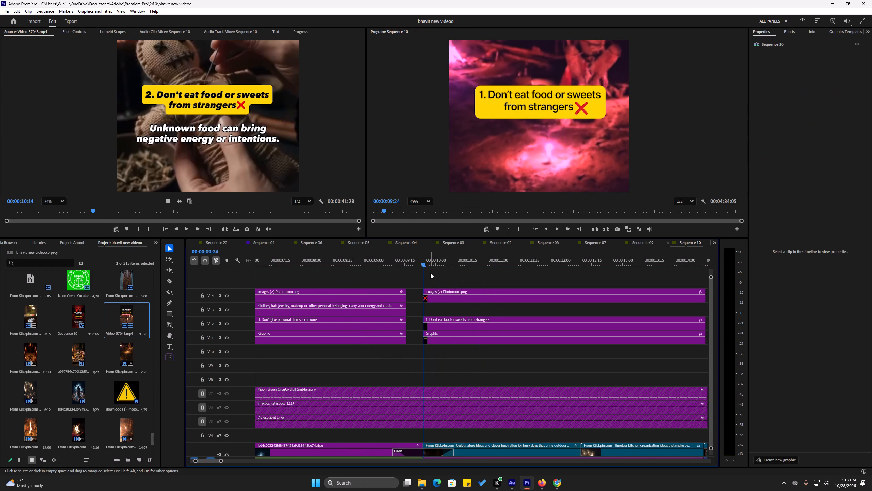
{"action": "key", "text": "ctrl+s"}
{"action": "scroll", "coordinate": [385, 298], "scroll_direction": "up", "scroll_amount": 11, "text": "alt"}
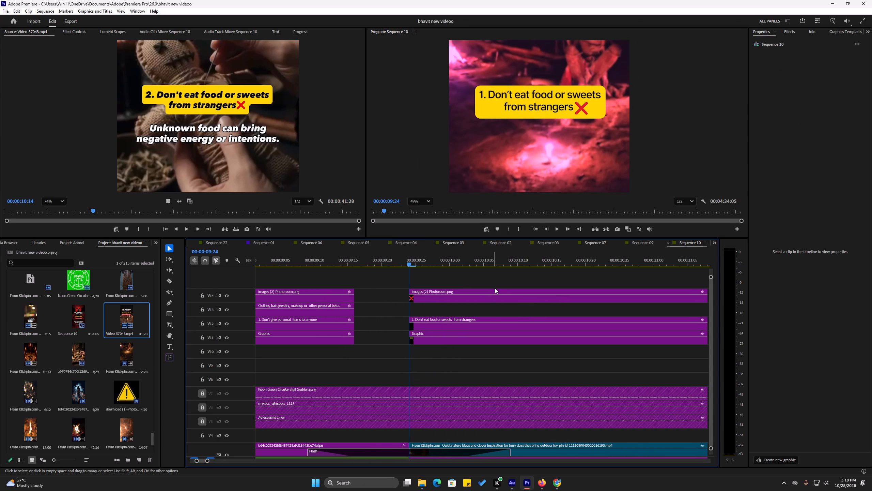
{"action": "key", "text": "ctrl+s"}
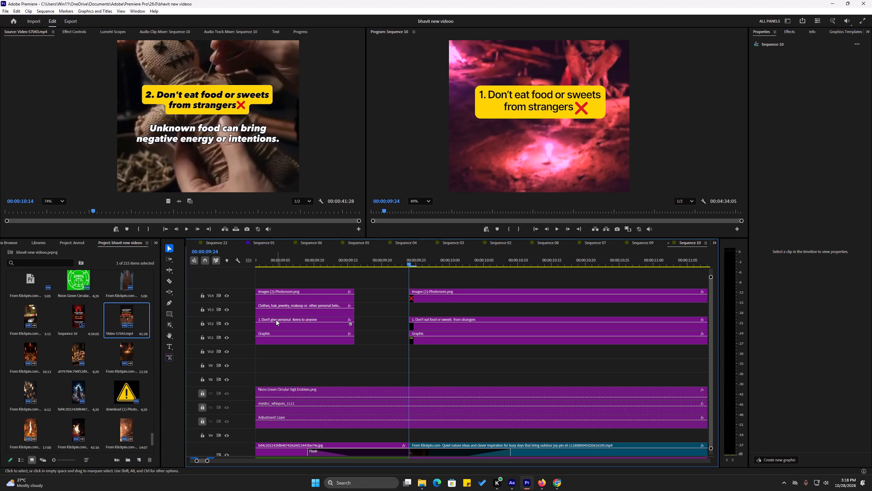
{"action": "left_click", "coordinate": [282, 308]}
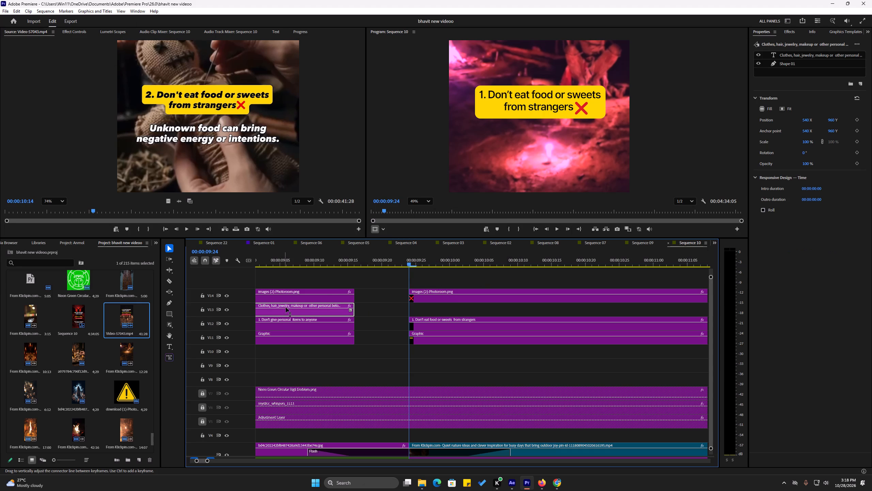
{"action": "left_click", "coordinate": [361, 282]}
{"action": "key", "text": "ctrl+s"}
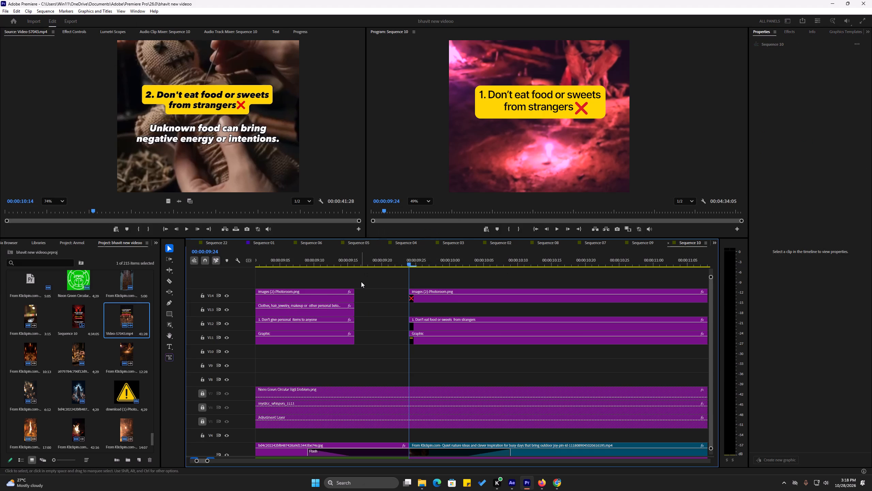
{"action": "left_click", "coordinate": [311, 309]}
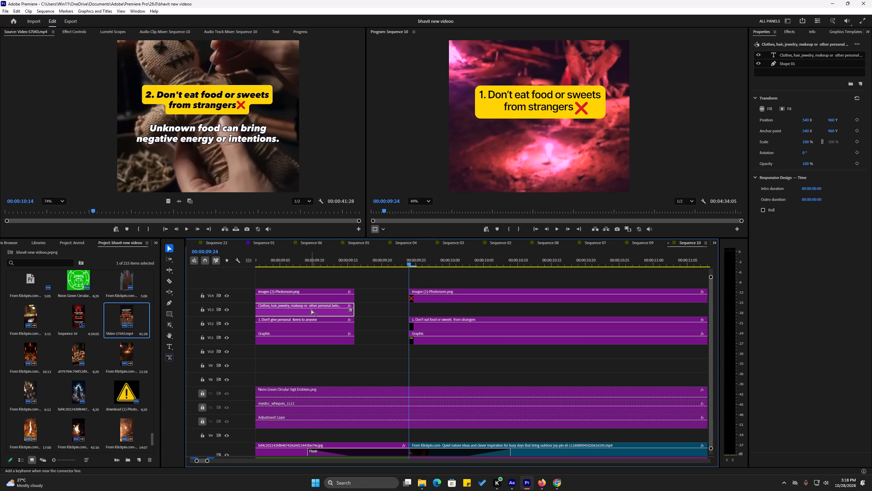
{"action": "key", "text": "ctrl+c"}
{"action": "key", "text": "ctrl+v"}
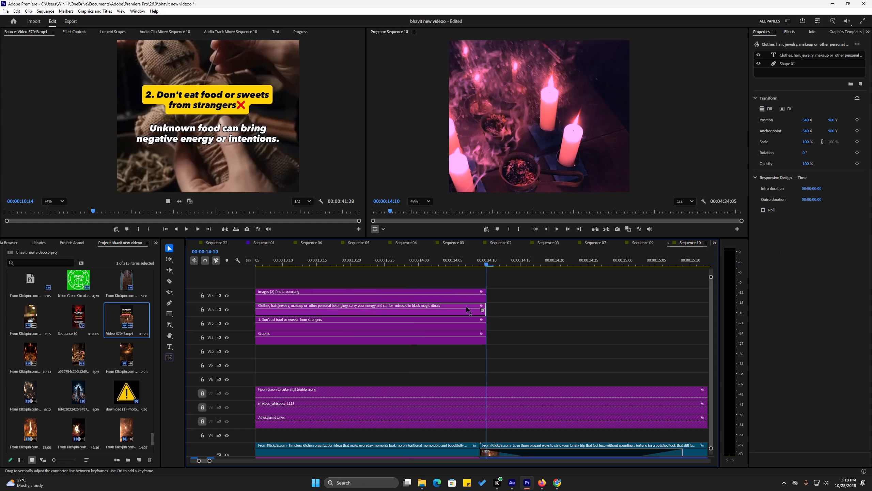
Move the playhead back to 00:00:10:09, over the second rule's clips.
{"action": "left_click_drag", "start_coordinate": [473, 259], "coordinate": [192, 279]}
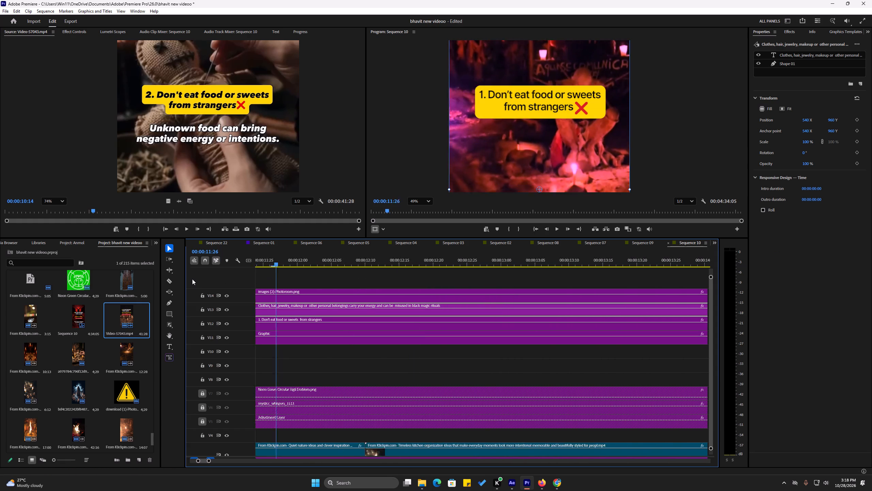
{"action": "left_click_drag", "start_coordinate": [192, 279], "coordinate": [337, 306]}
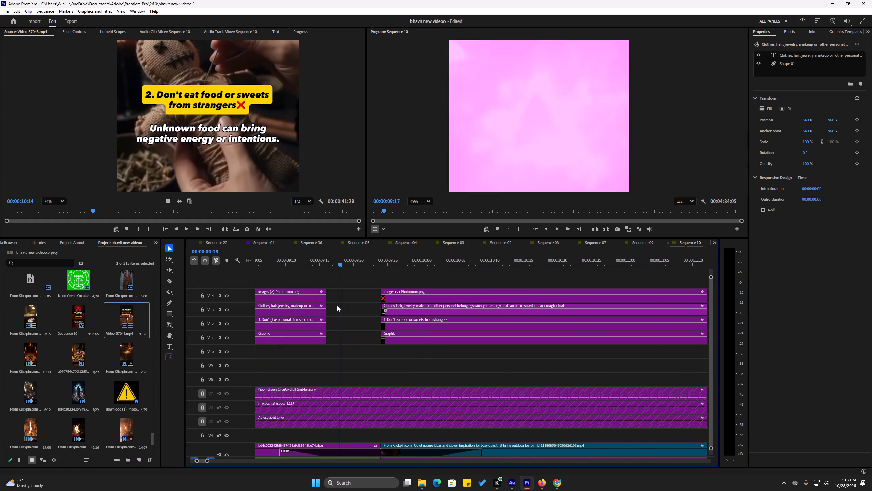
{"action": "left_click_drag", "start_coordinate": [337, 306], "coordinate": [490, 308]}
{"action": "left_click", "coordinate": [473, 281]}
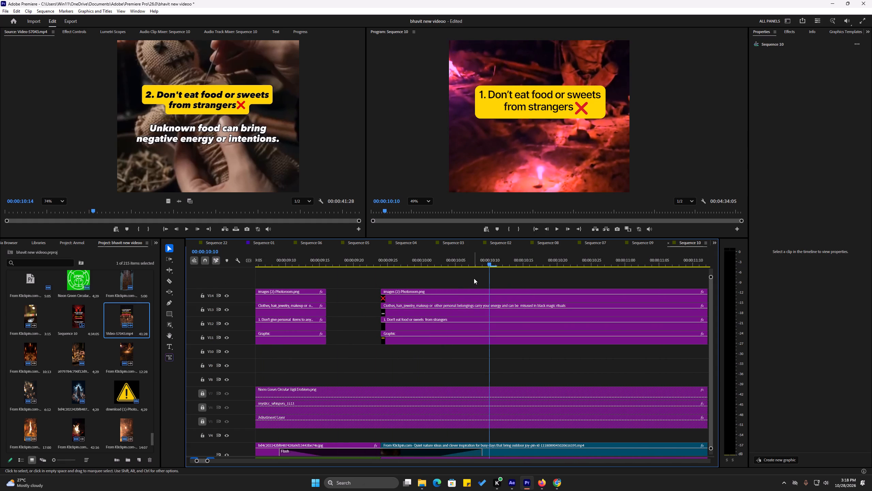
{"action": "left_click_drag", "start_coordinate": [479, 258], "coordinate": [484, 259]}
Replace the pasted caption's wording with the first line "unknown food can bring".
{"action": "left_click", "coordinate": [476, 302]}
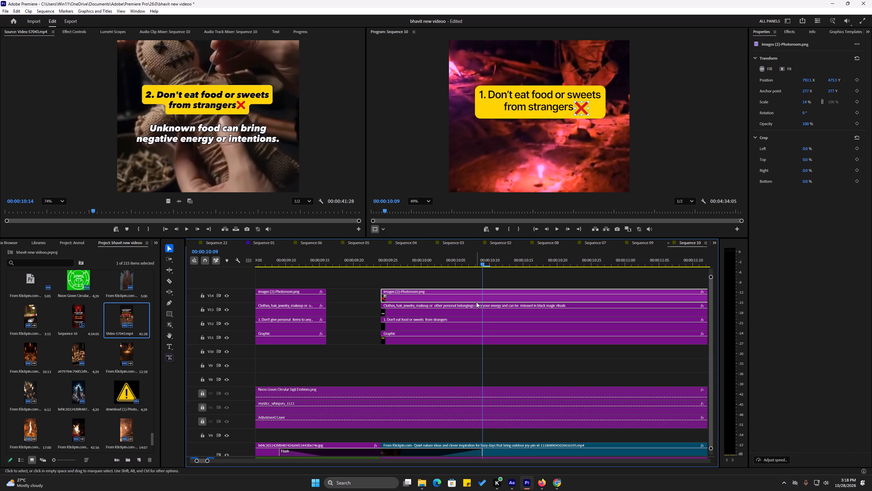
{"action": "left_click", "coordinate": [476, 317]}
{"action": "left_click", "coordinate": [474, 310]}
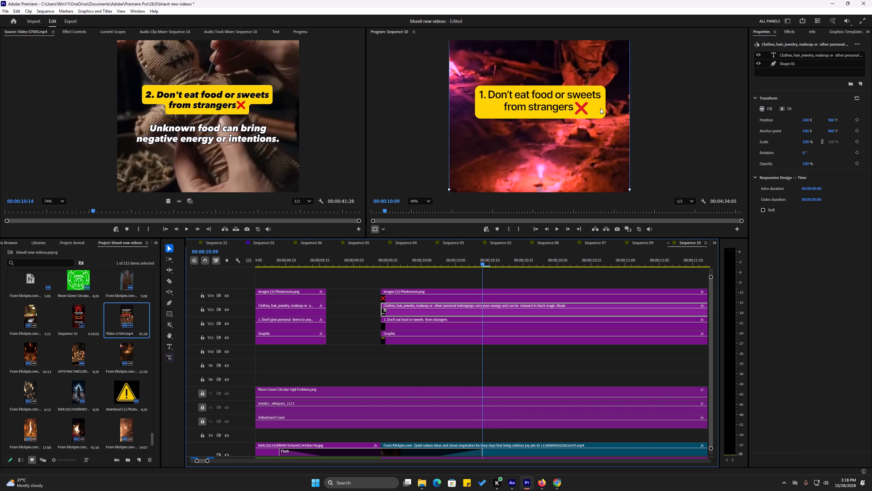
{"action": "scroll", "coordinate": [611, 121], "scroll_direction": "down", "scroll_amount": 5}
{"action": "middle_click_drag", "start_coordinate": [653, 125], "coordinate": [666, 67]}
{"action": "scroll", "coordinate": [649, 83], "scroll_direction": "up", "scroll_amount": 1}
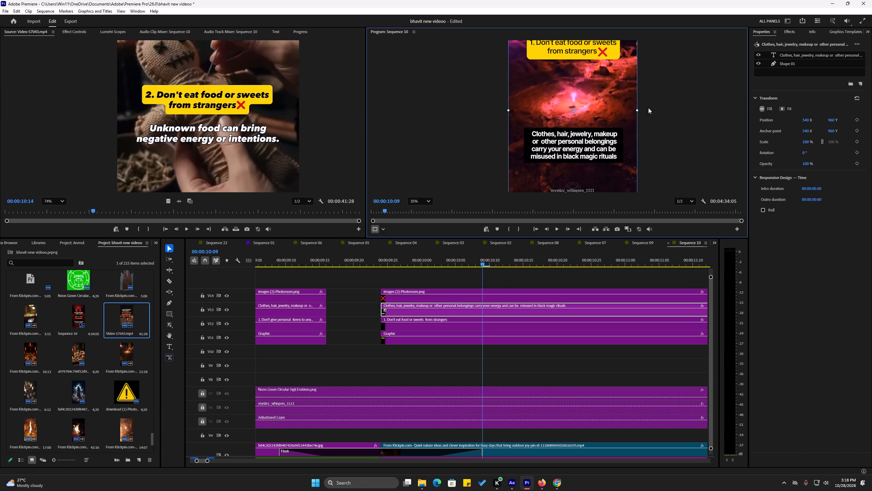
{"action": "middle_click_drag", "start_coordinate": [652, 105], "coordinate": [659, 50]}
{"action": "middle_click_drag", "start_coordinate": [637, 129], "coordinate": [649, 61]}
{"action": "scroll", "coordinate": [639, 68], "scroll_direction": "up", "scroll_amount": 5}
{"action": "middle_click_drag", "start_coordinate": [716, 75], "coordinate": [716, 76]}
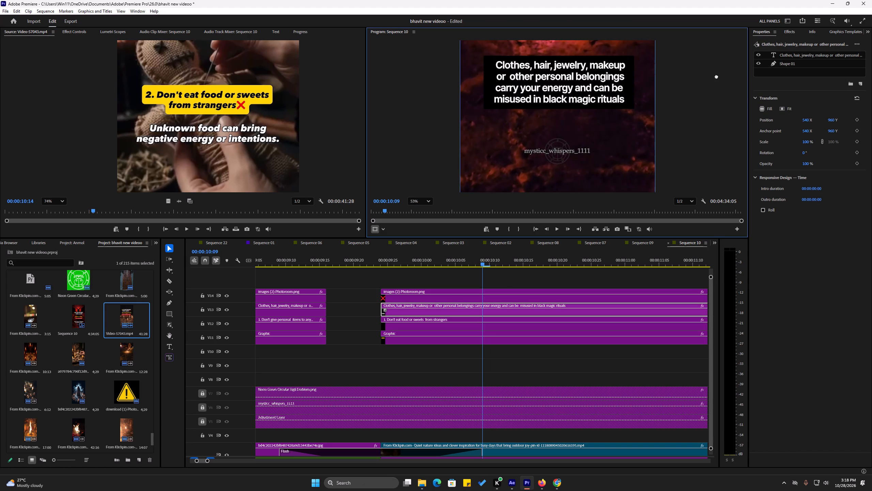
{"action": "middle_click_drag", "start_coordinate": [716, 76], "coordinate": [725, 105]}
{"action": "scroll", "coordinate": [709, 90], "scroll_direction": "up", "scroll_amount": 3}
{"action": "left_click", "coordinate": [600, 114]}
{"action": "left_click", "coordinate": [710, 86]}
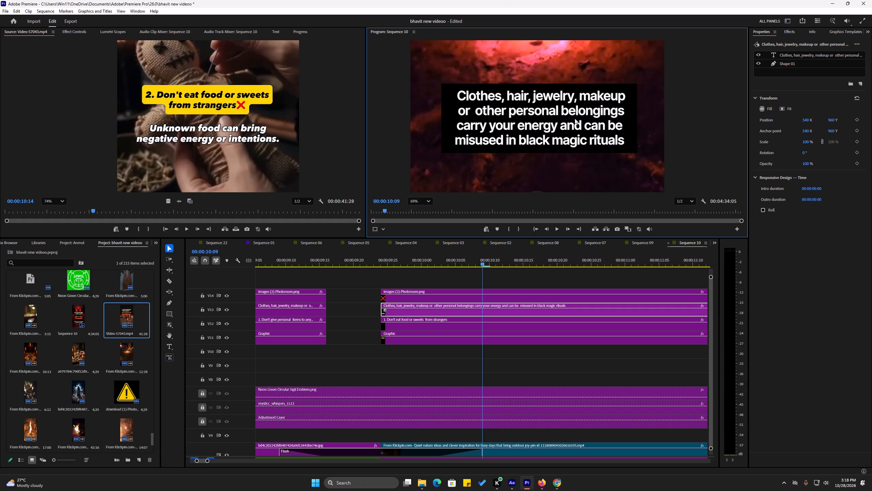
{"action": "left_click", "coordinate": [575, 118]}
{"action": "left_click", "coordinate": [560, 122]}
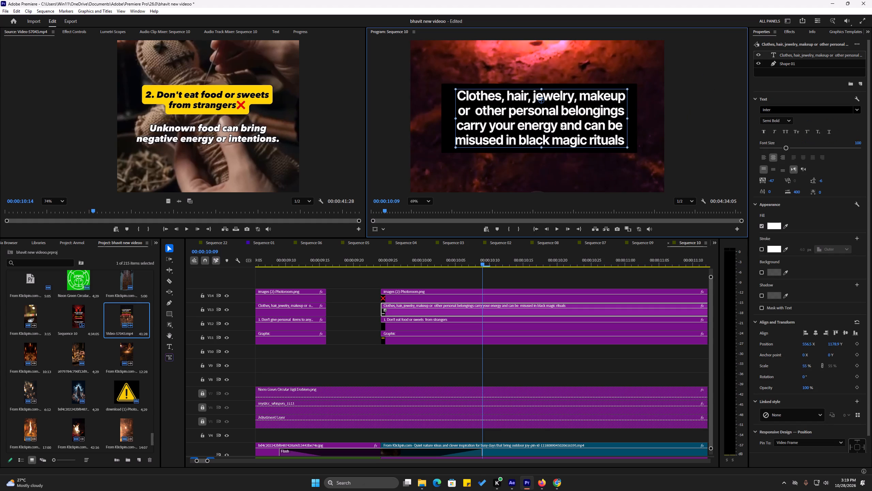
{"action": "double_click", "coordinate": [560, 122]}
{"action": "type", "text": "un"}
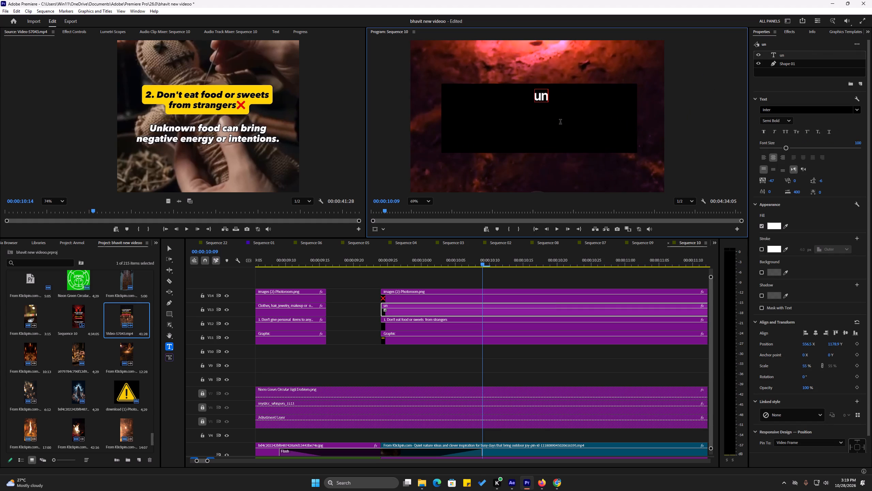
{"action": "type", "text": "known"}
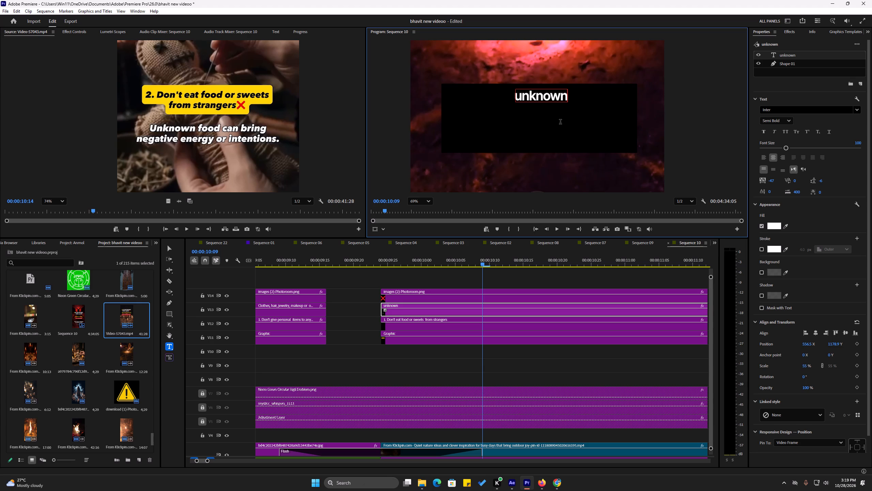
{"action": "key", "text": "space"}
{"action": "type", "text": "food"}
{"action": "key", "text": "space"}
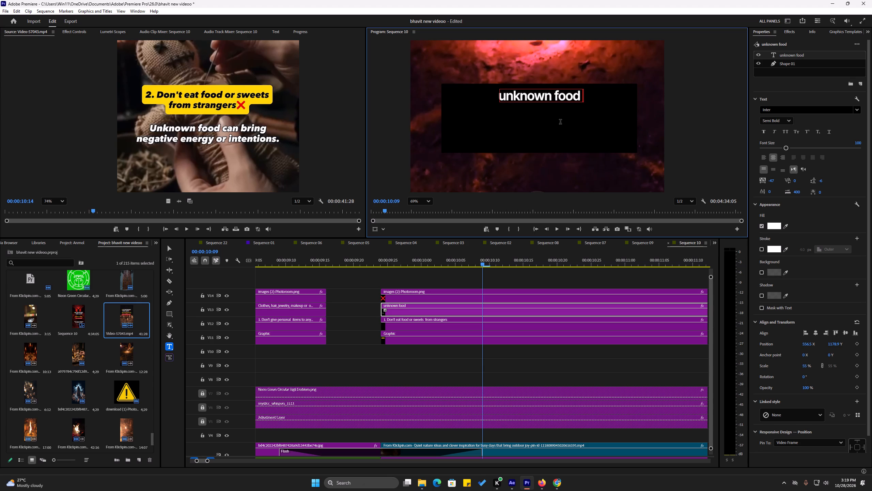
{"action": "type", "text": "can"}
{"action": "key", "text": "space"}
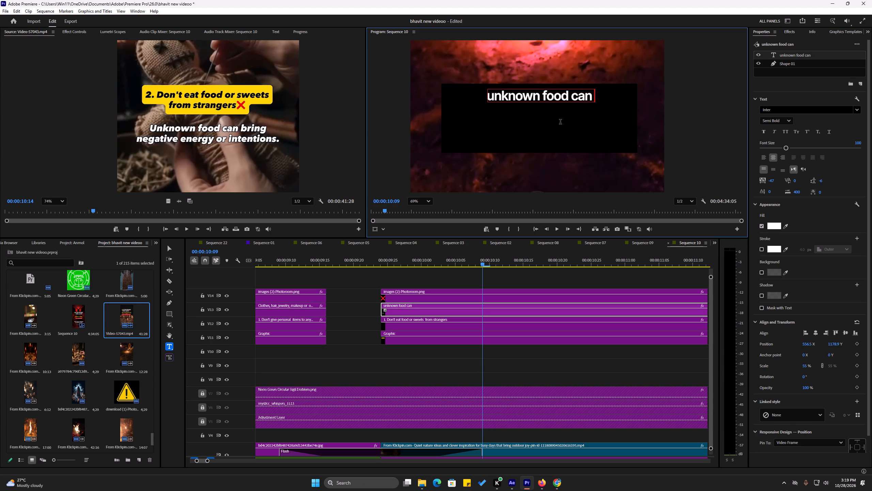
{"action": "key", "text": "v"}
{"action": "key", "text": "b"}
{"action": "key", "text": "BackSpace"}
{"action": "key", "text": "BackSpace"}
{"action": "key", "text": "BackSpace"}
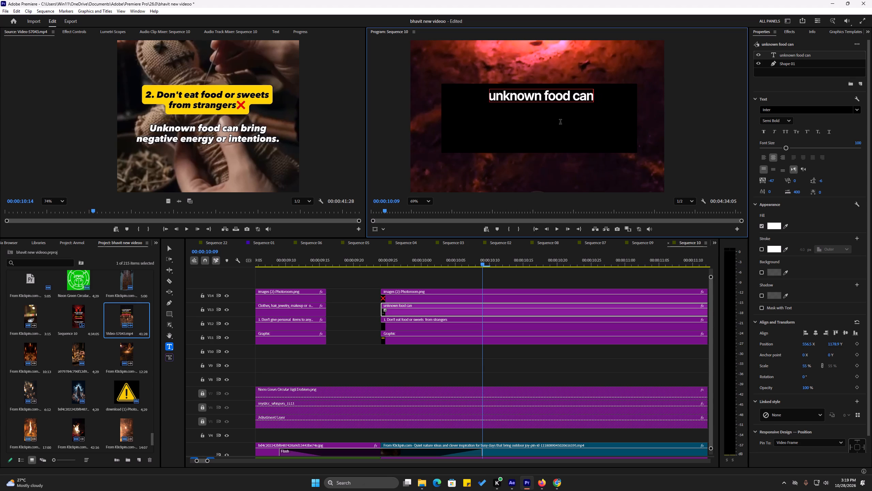
{"action": "key", "text": "space"}
{"action": "type", "text": "bring"}
{"action": "key", "text": "space"}
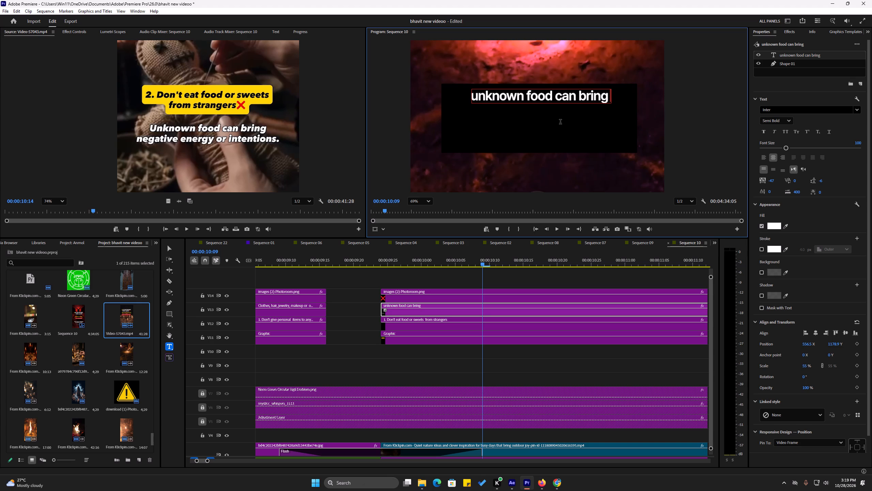
Add a second line to the caption reading "negative energy or intentions.".
{"action": "key", "text": "Return"}
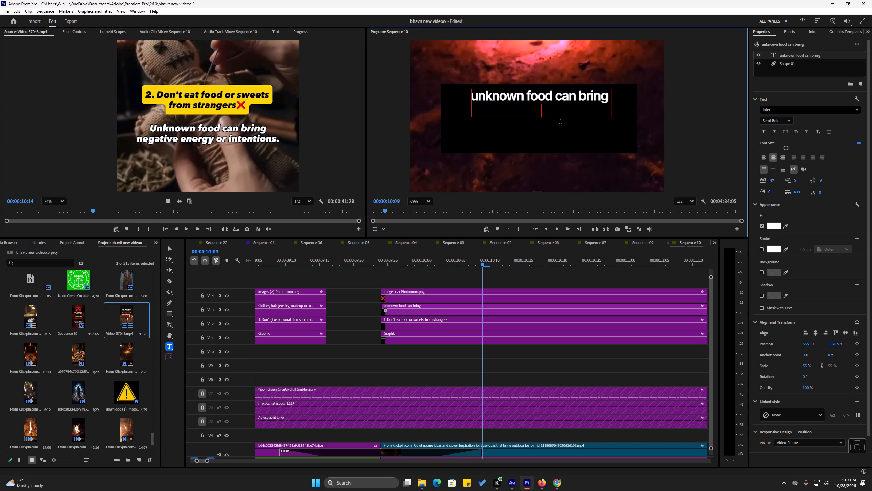
{"action": "type", "text": "negative"}
{"action": "key", "text": "space"}
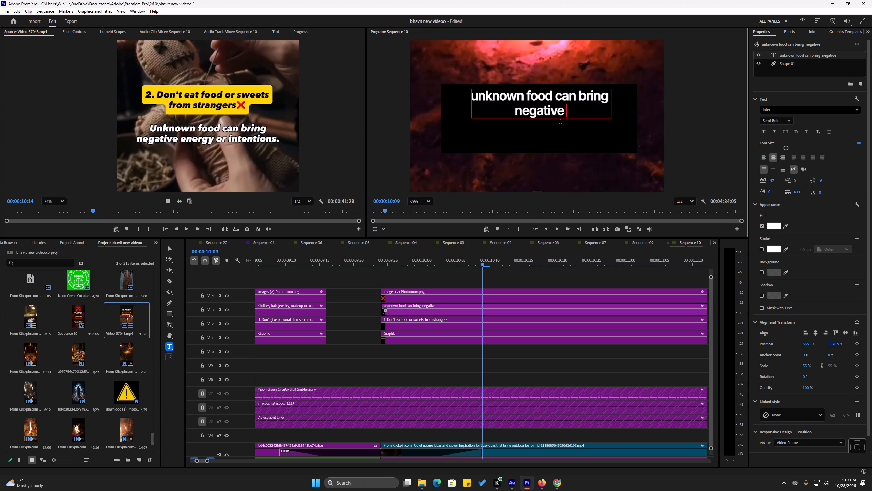
{"action": "type", "text": "energy"}
{"action": "key", "text": "space"}
{"action": "type", "text": "or intentions"}
{"action": "key", "text": "space"}
{"action": "key", "text": "BackSpace"}
{"action": "type", "text": "."}
{"action": "key", "text": "space"}
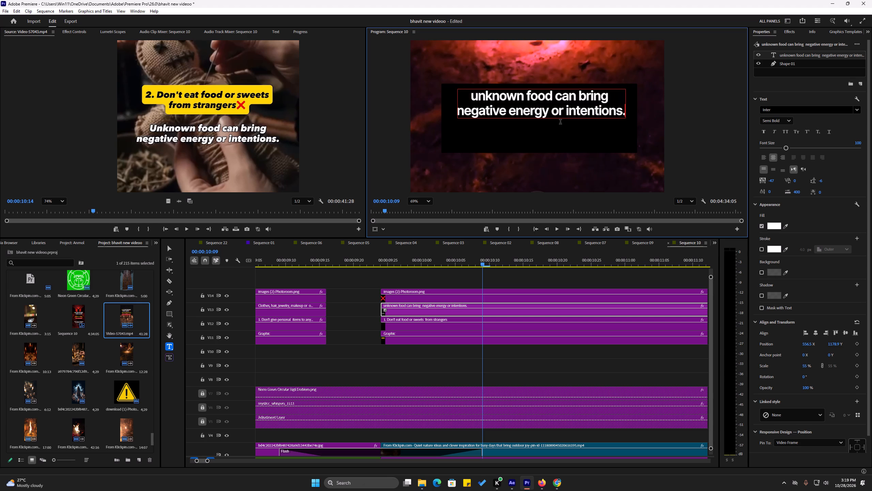
{"action": "left_click", "coordinate": [169, 248]}
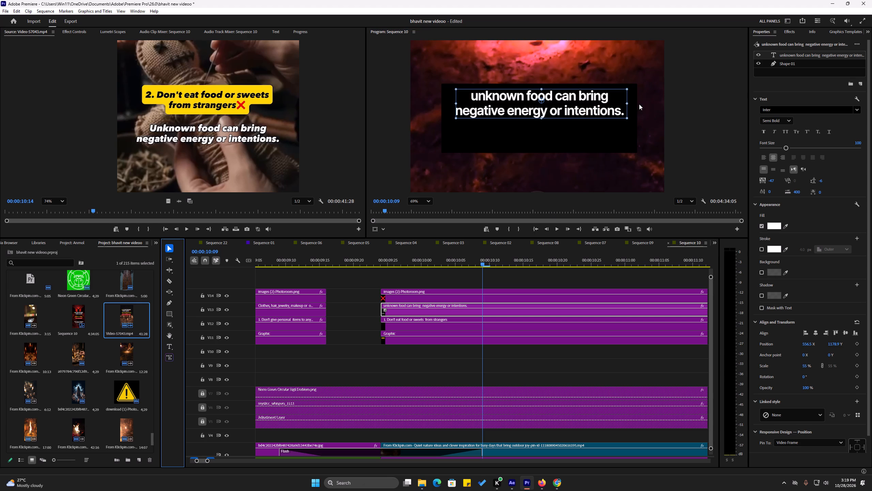
Shrink the caption's black background box to fit closely around the two lines, about 783 wide.
{"action": "left_click", "coordinate": [593, 136]}
{"action": "left_click_drag", "start_coordinate": [541, 153], "coordinate": [547, 120]}
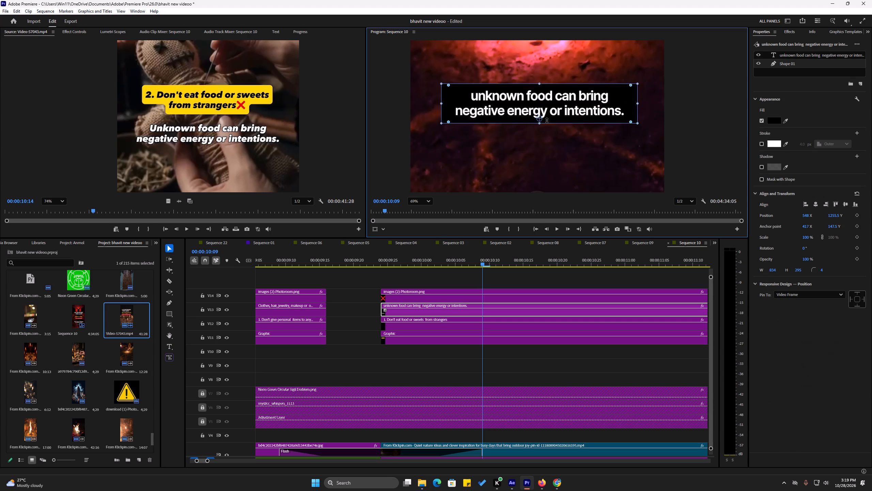
{"action": "left_click_drag", "start_coordinate": [547, 120], "coordinate": [546, 124]}
{"action": "left_click_drag", "start_coordinate": [636, 103], "coordinate": [633, 102]}
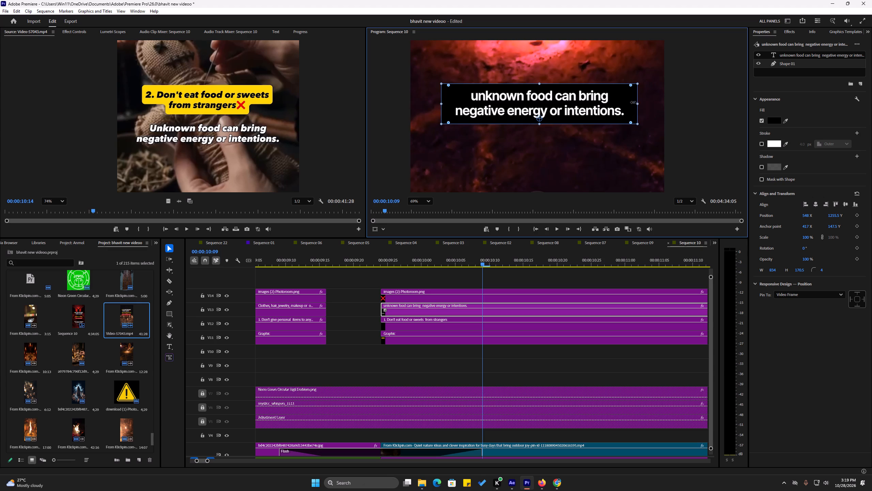
{"action": "left_click_drag", "start_coordinate": [633, 102], "coordinate": [631, 102]}
{"action": "left_click_drag", "start_coordinate": [441, 102], "coordinate": [446, 102]}
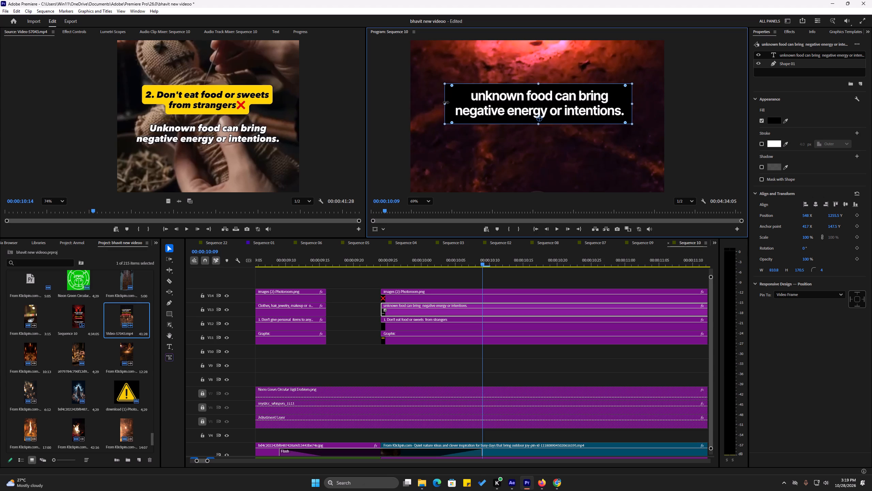
{"action": "left_click_drag", "start_coordinate": [446, 102], "coordinate": [448, 103]}
{"action": "left_click_drag", "start_coordinate": [541, 84], "coordinate": [540, 84]}
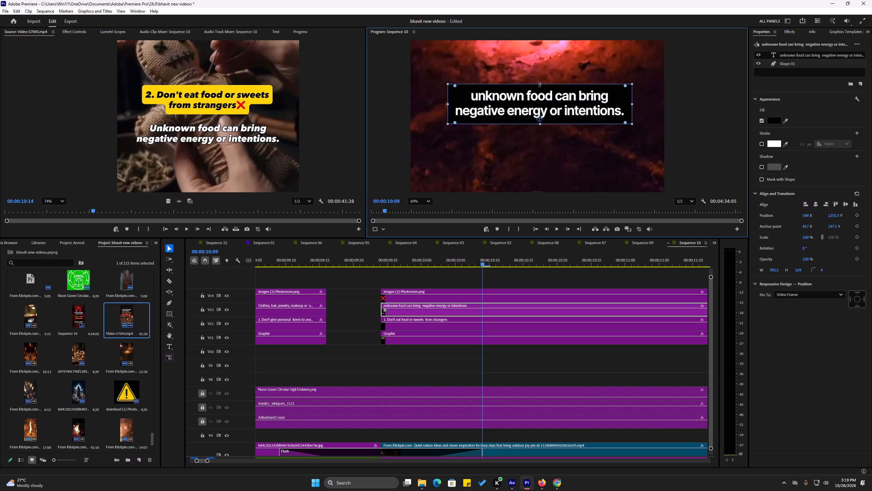
{"action": "left_click_drag", "start_coordinate": [540, 84], "coordinate": [538, 85]}
Save the project with the second rule's finished caption.
{"action": "left_click", "coordinate": [703, 92]}
{"action": "key", "text": "ctrl+s"}
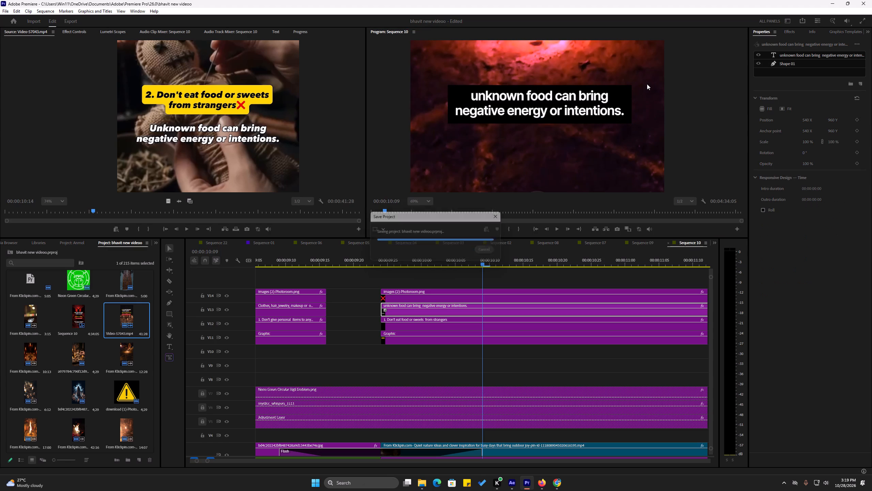
{"action": "scroll", "coordinate": [647, 84], "scroll_direction": "down", "scroll_amount": 8}
{"action": "middle_click_drag", "start_coordinate": [680, 81], "coordinate": [651, 128]}
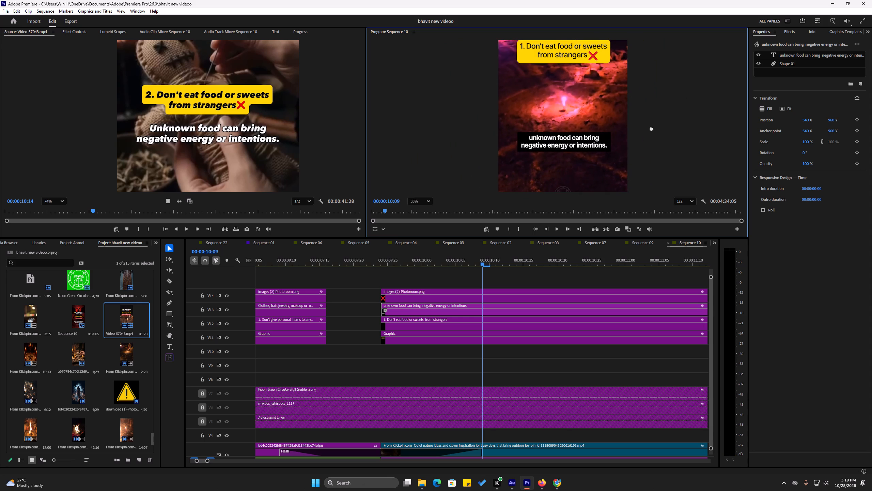
Save the project, and play the sequence from 00:00:10:09 to the end of the second rule's overlay clips.
{"action": "key", "text": "ctrl+s"}
{"action": "scroll", "coordinate": [648, 101], "scroll_direction": "down", "scroll_amount": 3}
{"action": "middle_click_drag", "start_coordinate": [677, 97], "coordinate": [669, 92]}
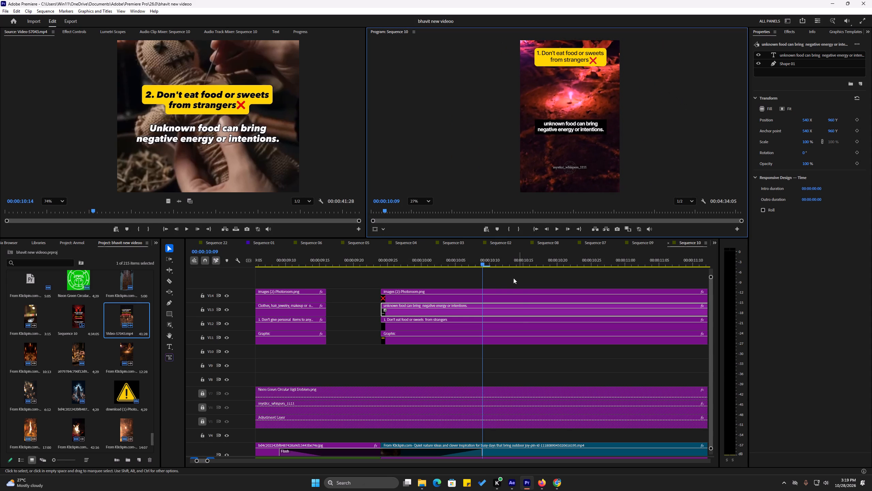
{"action": "key", "text": "space"}
{"action": "scroll", "coordinate": [433, 291], "scroll_direction": "down", "scroll_amount": 3, "text": "alt"}
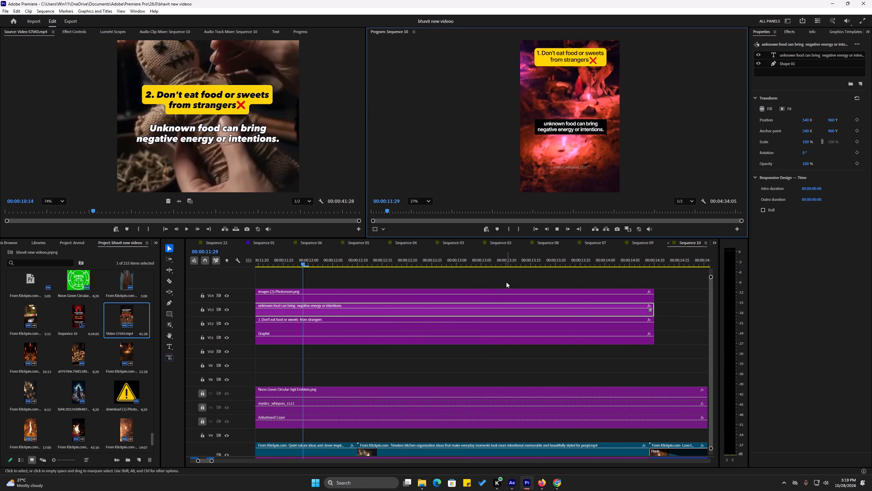
{"action": "scroll", "coordinate": [461, 279], "scroll_direction": "down", "scroll_amount": 2, "text": "alt"}
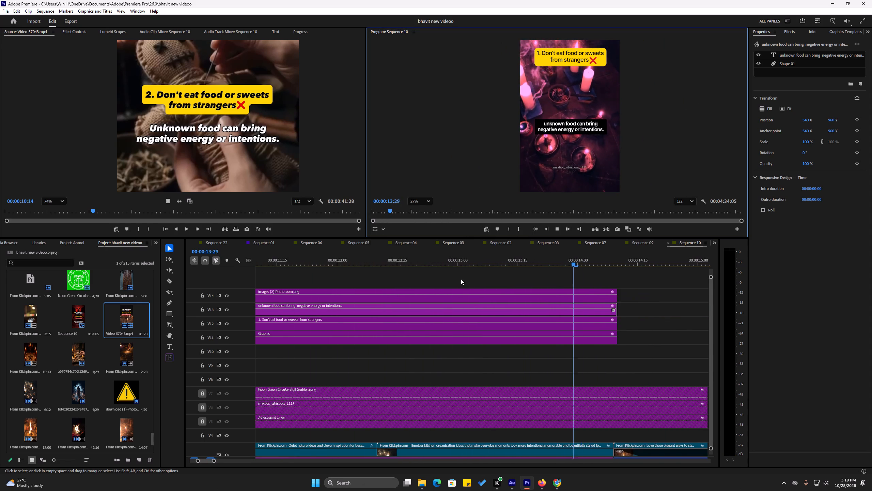
{"action": "scroll", "coordinate": [461, 279], "scroll_direction": "down", "scroll_amount": 2, "text": "alt"}
{"action": "key", "text": "space"}
Extend the ends of the second rule's four overlay clips to about 00:00:14:13, replay the transition and save.
{"action": "left_click_drag", "start_coordinate": [592, 259], "coordinate": [590, 268]}
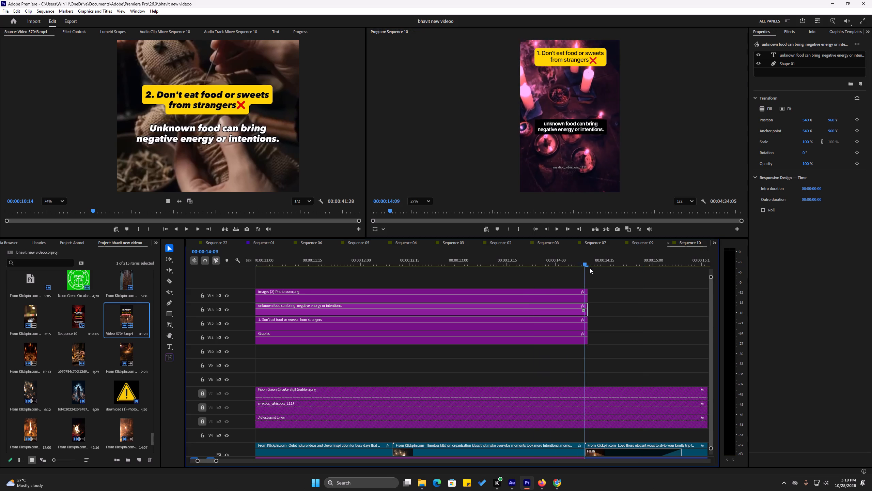
{"action": "left_click_drag", "start_coordinate": [590, 268], "coordinate": [602, 268]}
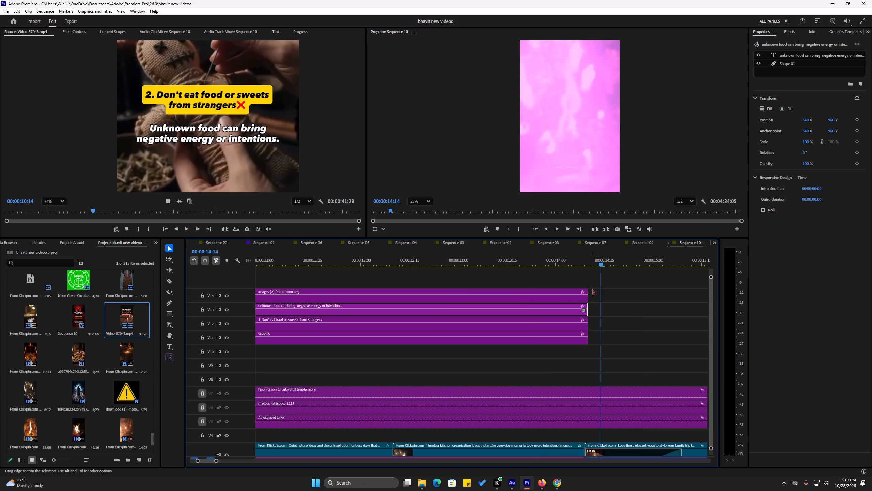
{"action": "left_click_drag", "start_coordinate": [595, 294], "coordinate": [576, 355]}
{"action": "left_click_drag", "start_coordinate": [588, 295], "coordinate": [598, 296]}
{"action": "left_click", "coordinate": [581, 266]}
{"action": "key", "text": "space"}
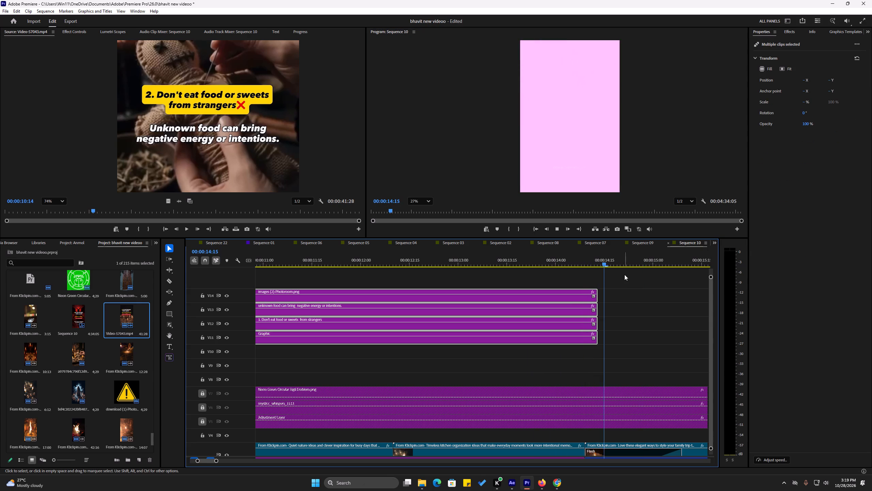
{"action": "key", "text": "space"}
{"action": "key", "text": "ctrl+s"}
{"action": "left_click", "coordinate": [552, 260]}
{"action": "key", "text": "space"}
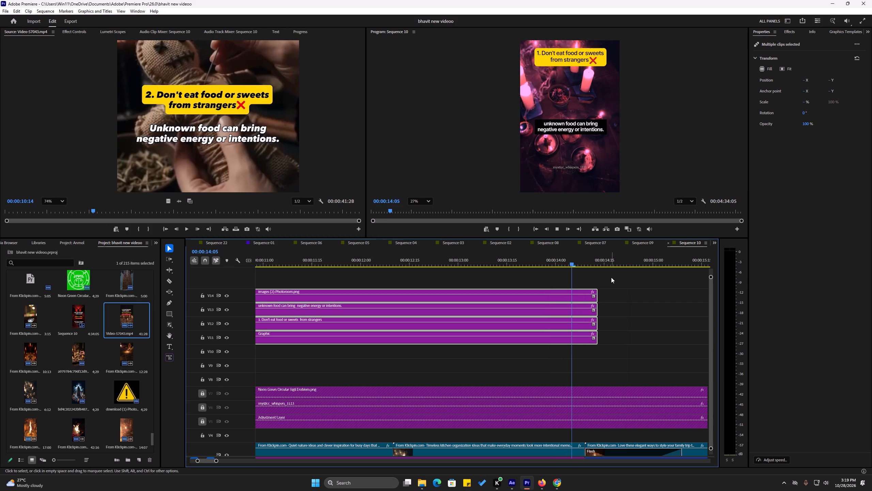
{"action": "key", "text": "space"}
{"action": "key", "text": "ctrl+s"}
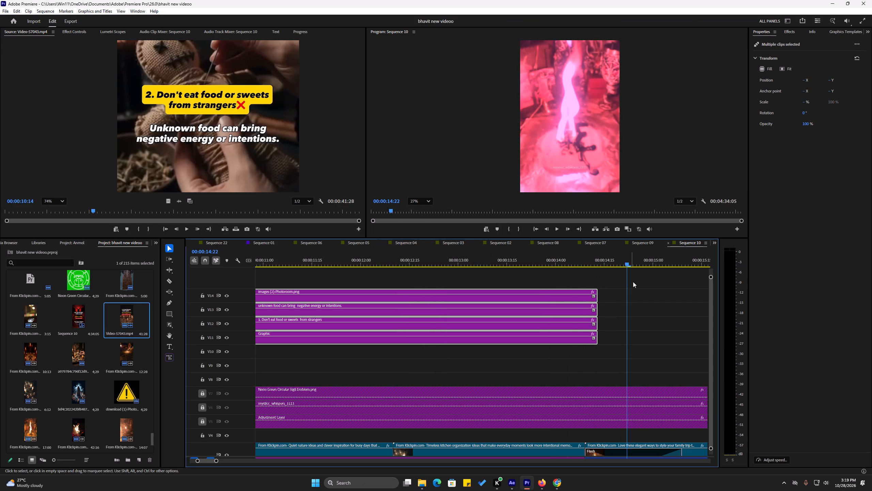
Park Sequence 10 at 00:00:14:23, and play the reference video forward to its third rule about sleeping with open hair.
{"action": "left_click_drag", "start_coordinate": [620, 259], "coordinate": [625, 269]}
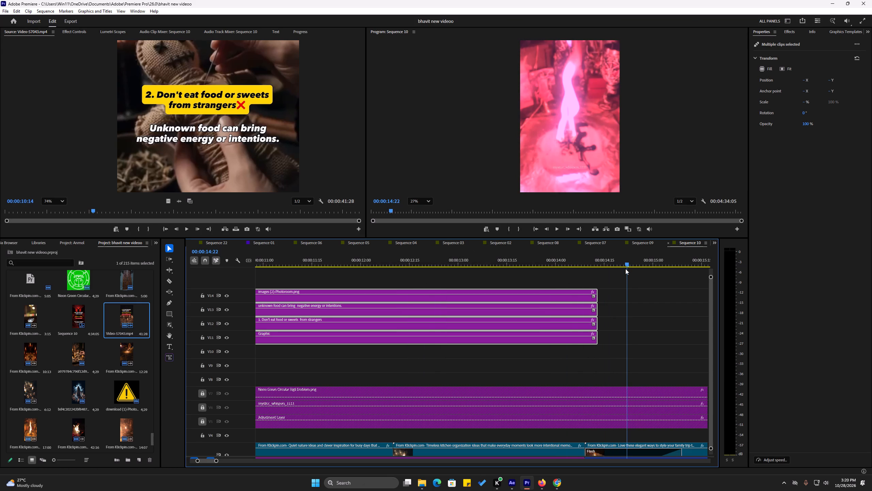
{"action": "left_click_drag", "start_coordinate": [625, 269], "coordinate": [629, 271]}
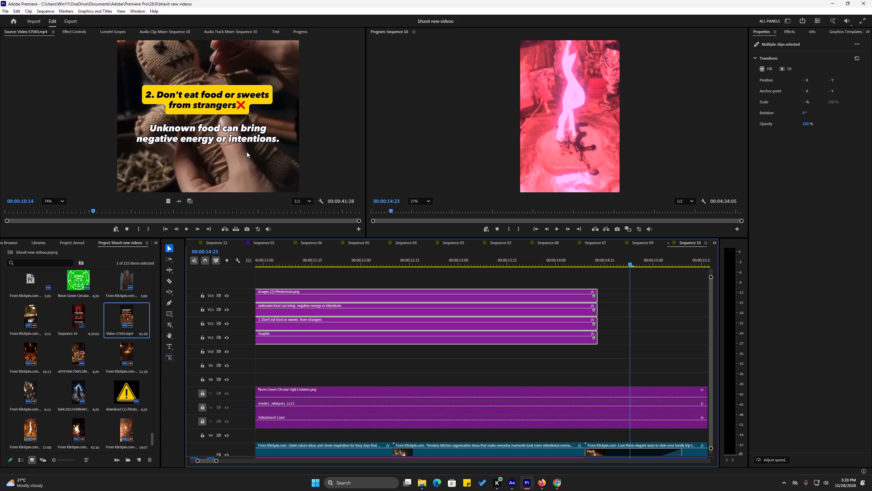
{"action": "double_click", "coordinate": [241, 144]}
{"action": "key", "text": "space"}
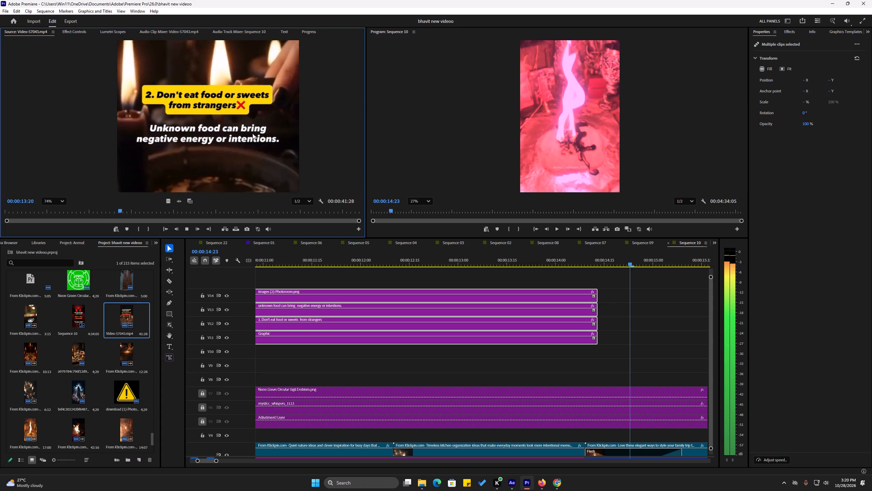
{"action": "key", "text": "space"}
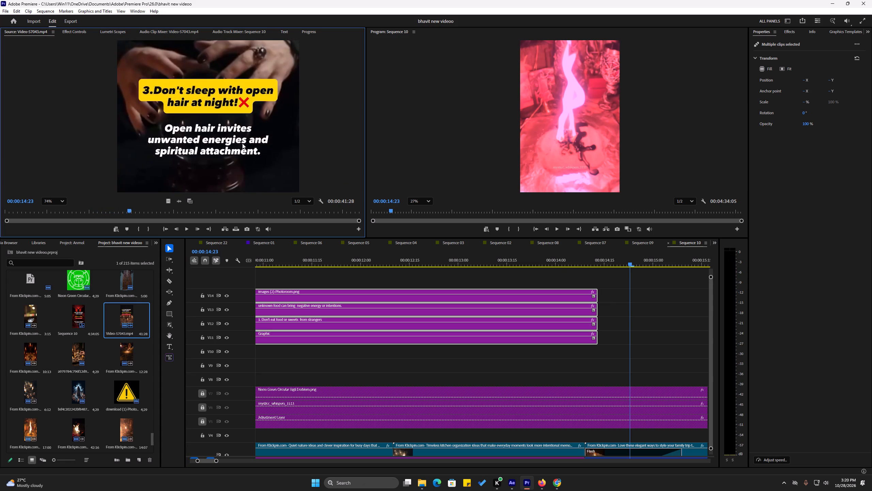
{"action": "middle_click_drag", "start_coordinate": [263, 130], "coordinate": [262, 117]}
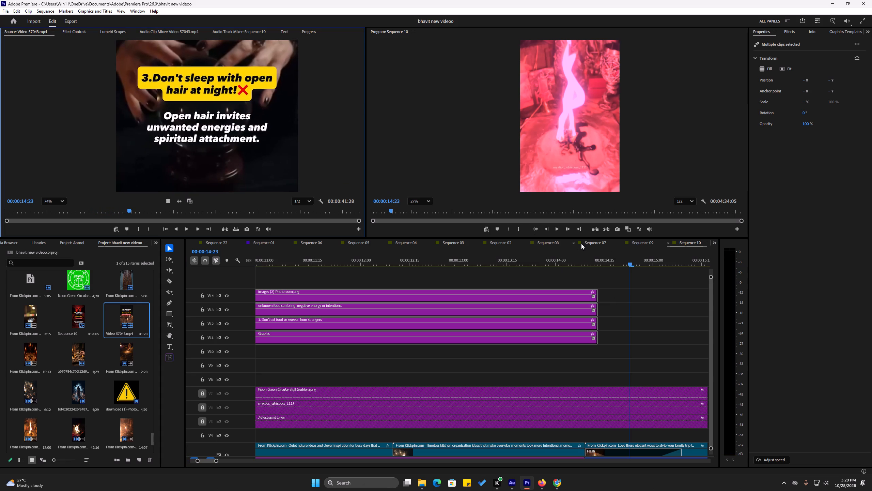
Copy the second rule's four overlay clips and paste them at 00:00:14:23 for the third rule.
{"action": "scroll", "coordinate": [616, 285], "scroll_direction": "down", "scroll_amount": 13}
{"action": "key", "text": "ctrl+s"}
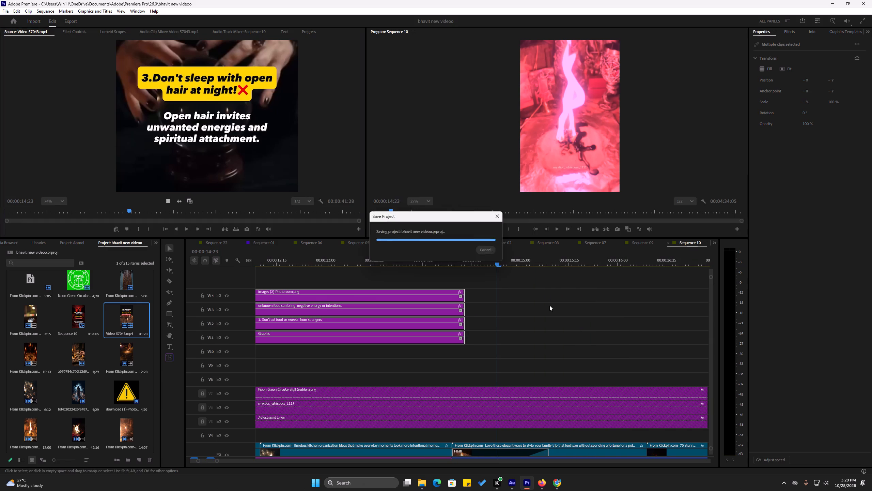
{"action": "left_click_drag", "start_coordinate": [481, 292], "coordinate": [440, 368]}
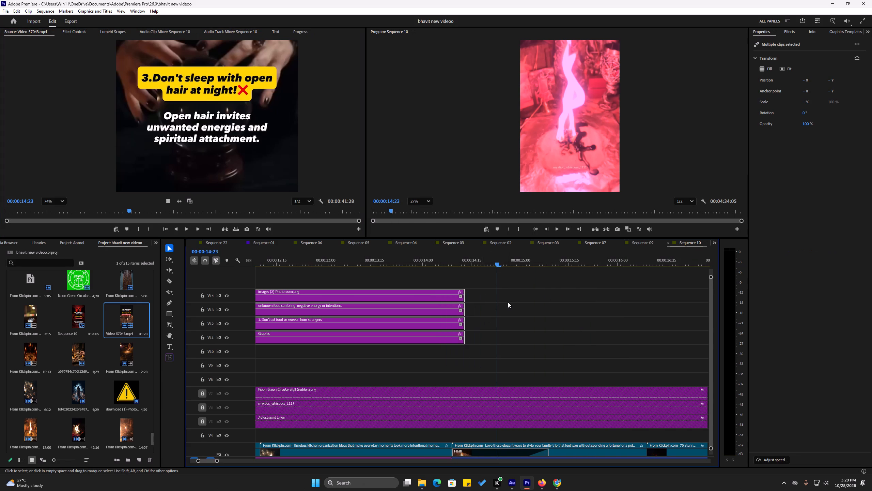
{"action": "key", "text": "ctrl+c"}
{"action": "key", "text": "ctrl+v"}
Trim the ends of the four pasted overlay clips back to 00:00:19:03 and save the project.
{"action": "left_click_drag", "start_coordinate": [480, 261], "coordinate": [404, 268]}
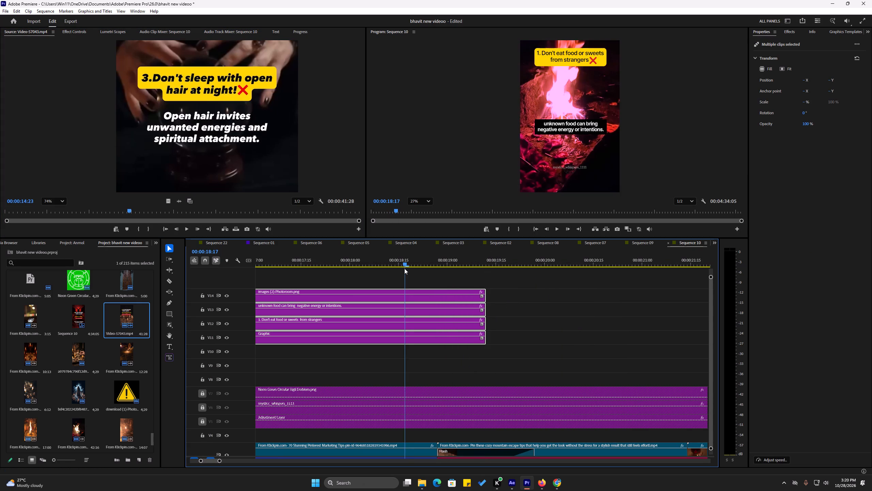
{"action": "left_click_drag", "start_coordinate": [404, 268], "coordinate": [430, 274]}
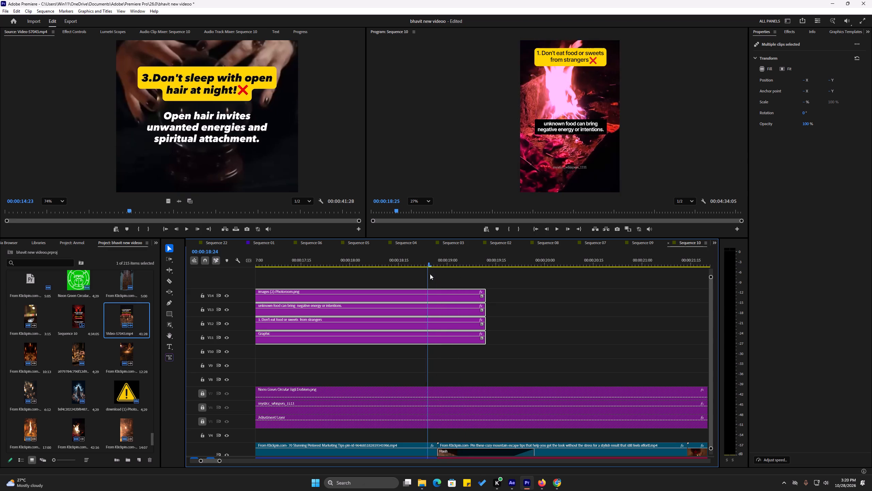
{"action": "left_click_drag", "start_coordinate": [430, 274], "coordinate": [457, 280]}
{"action": "left_click_drag", "start_coordinate": [494, 295], "coordinate": [479, 296]}
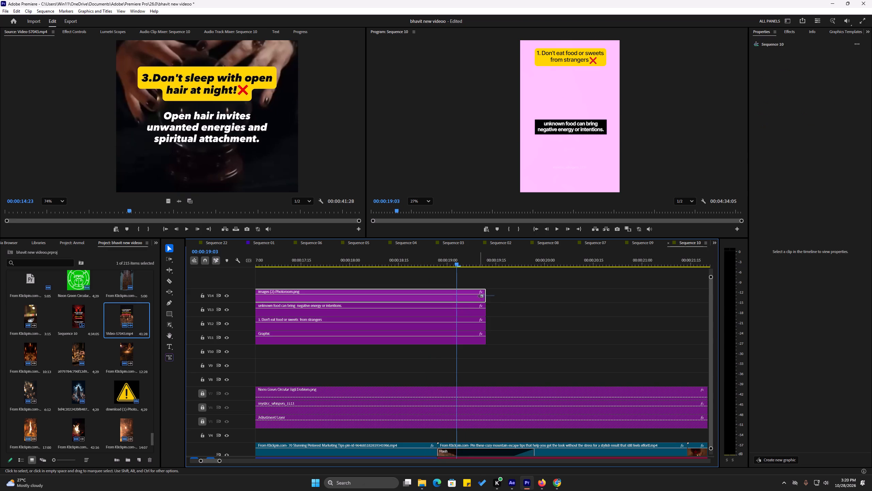
{"action": "left_click_drag", "start_coordinate": [479, 296], "coordinate": [480, 296]}
{"action": "left_click_drag", "start_coordinate": [507, 295], "coordinate": [471, 355]}
{"action": "left_click_drag", "start_coordinate": [486, 299], "coordinate": [463, 299]}
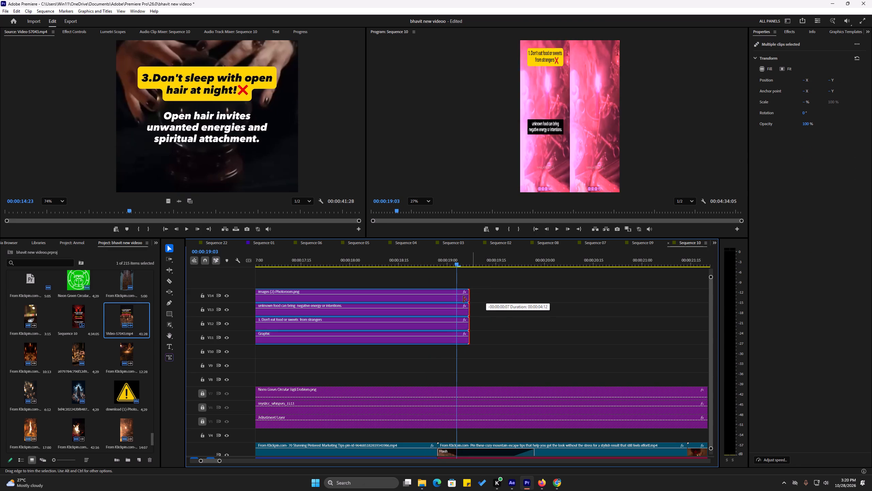
{"action": "left_click_drag", "start_coordinate": [463, 299], "coordinate": [457, 299]}
{"action": "left_click", "coordinate": [484, 294]}
{"action": "key", "text": "ctrl+s"}
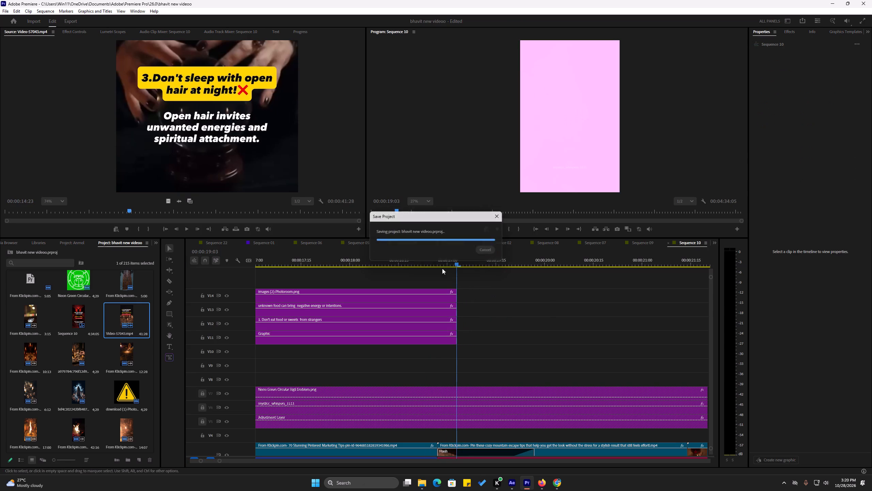
Play and scrub across the gap between the second rule's clips and the pasted clips to check the flash transition's timing.
{"action": "left_click_drag", "start_coordinate": [443, 261], "coordinate": [315, 273]}
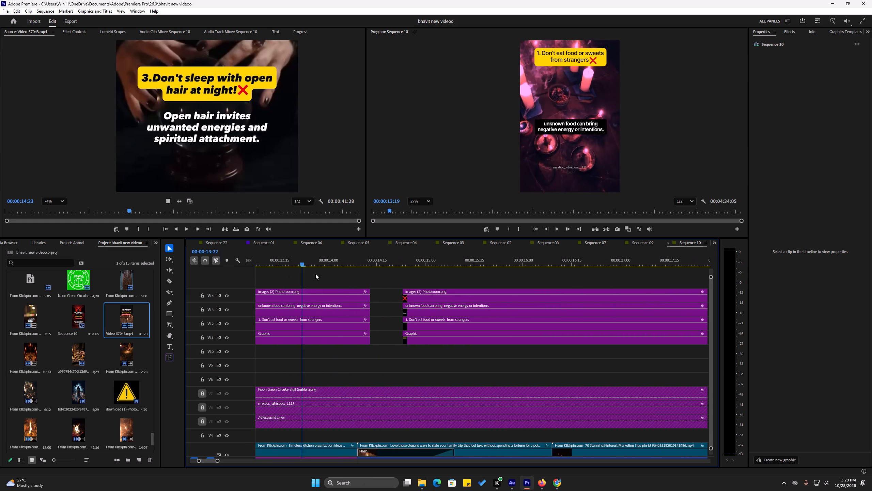
{"action": "left_click_drag", "start_coordinate": [315, 273], "coordinate": [383, 273]}
{"action": "key", "text": "space"}
{"action": "key", "text": "space"}
{"action": "key", "text": "ctrl+s"}
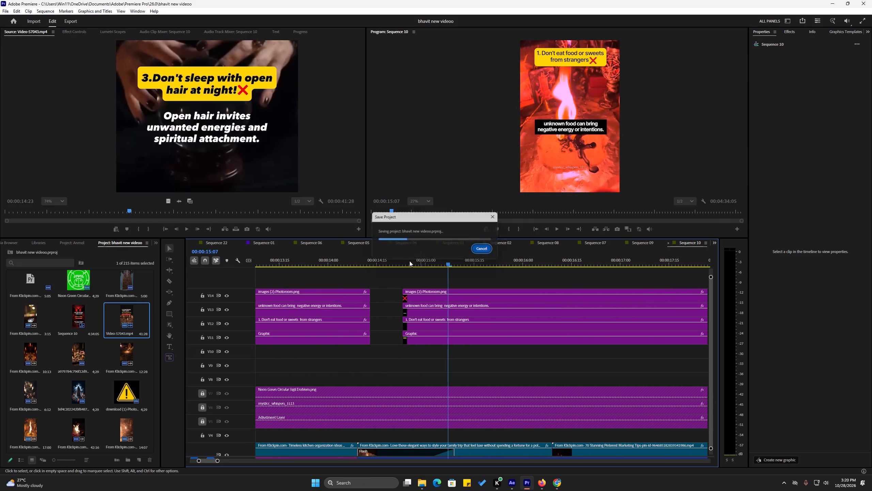
{"action": "left_click", "coordinate": [406, 261]}
{"action": "left_click_drag", "start_coordinate": [404, 261], "coordinate": [341, 282]}
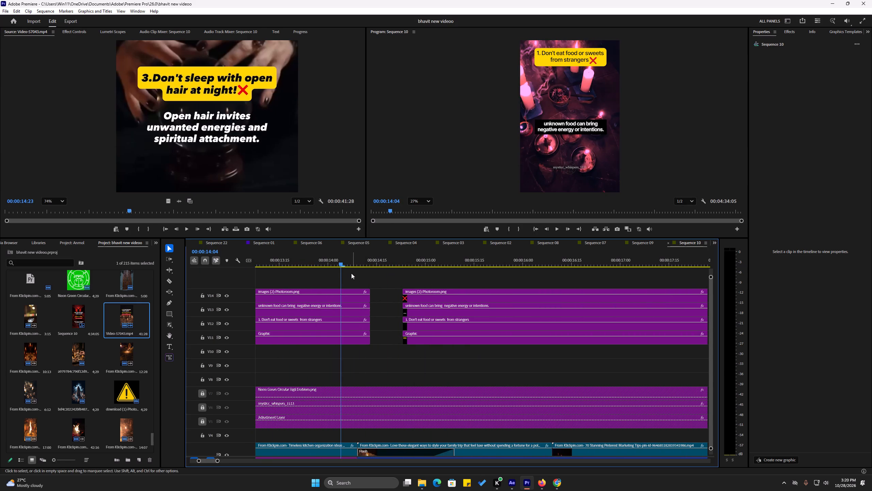
{"action": "left_click_drag", "start_coordinate": [348, 258], "coordinate": [390, 265]}
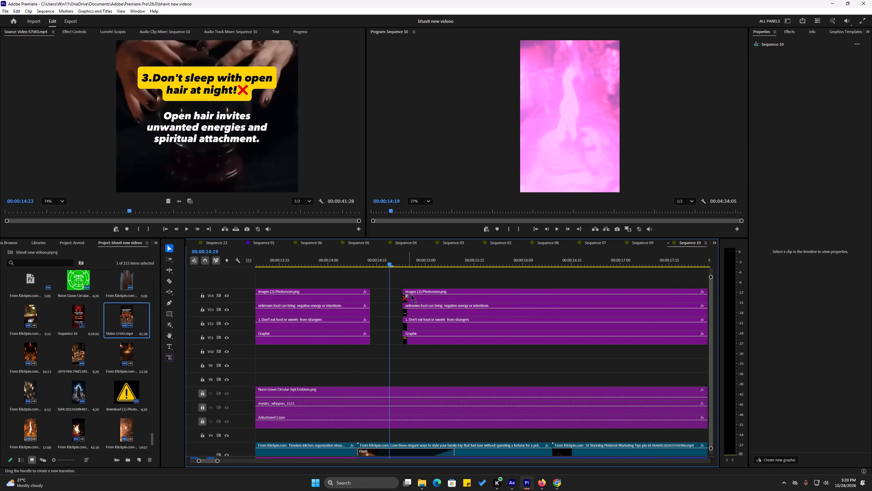
Extend the starts of the four pasted overlay clips about 3 frames earlier, to about 00:00:14:20.
{"action": "left_click_drag", "start_coordinate": [419, 283], "coordinate": [426, 362]}
{"action": "left_click", "coordinate": [402, 297]}
{"action": "left_click_drag", "start_coordinate": [402, 297], "coordinate": [389, 296]}
{"action": "left_click_drag", "start_coordinate": [388, 259], "coordinate": [383, 260]}
{"action": "left_click_drag", "start_coordinate": [410, 284], "coordinate": [435, 367]}
{"action": "left_click_drag", "start_coordinate": [401, 294], "coordinate": [390, 292]}
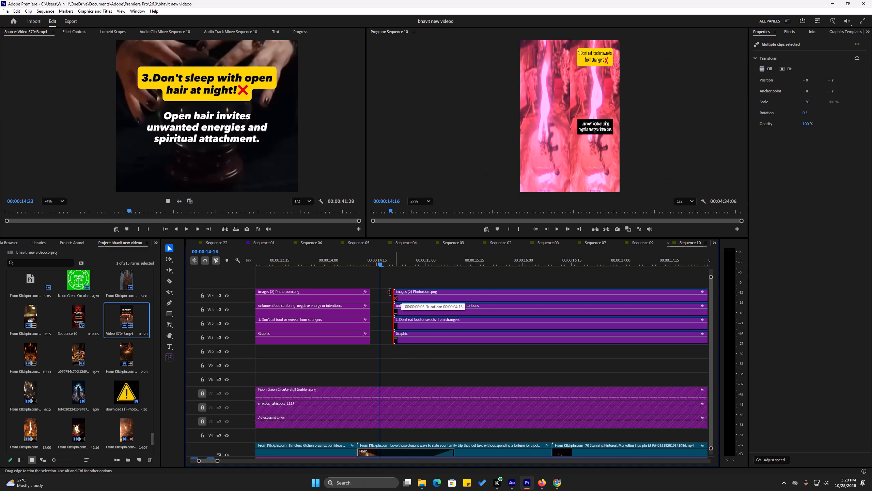
{"action": "left_click_drag", "start_coordinate": [390, 292], "coordinate": [392, 292]}
Replay the flash transition into the pasted clips to check the adjusted start, and save the project.
{"action": "key", "text": "space"}
{"action": "key", "text": "space"}
{"action": "left_click", "coordinate": [357, 253]}
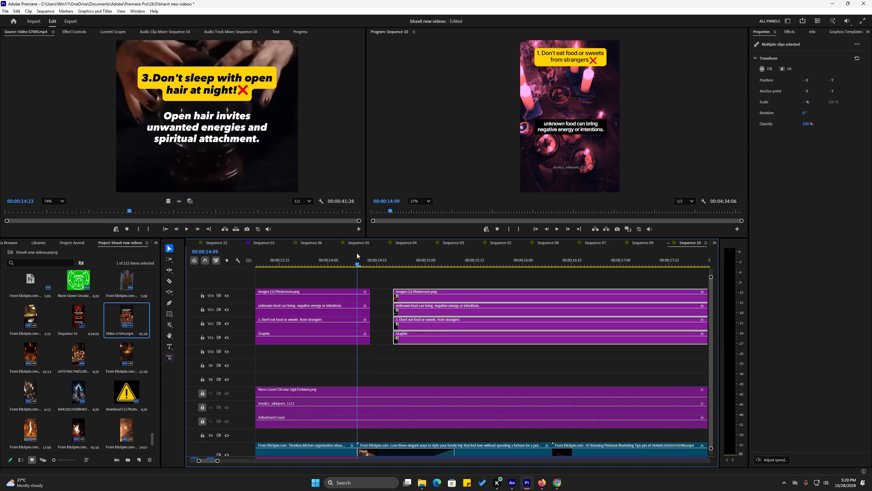
{"action": "key", "text": "space"}
{"action": "key", "text": "space"}
{"action": "key", "text": "ctrl+s"}
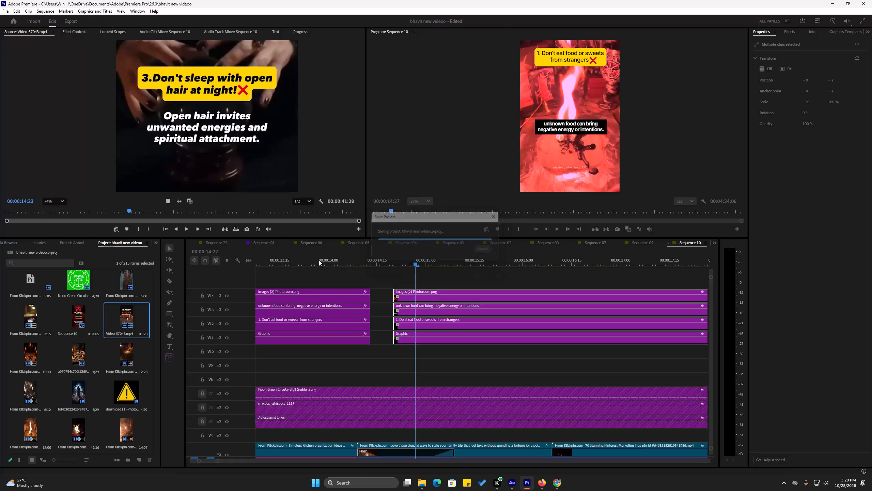
{"action": "left_click", "coordinate": [319, 260]}
{"action": "key", "text": "space"}
{"action": "key", "text": "space"}
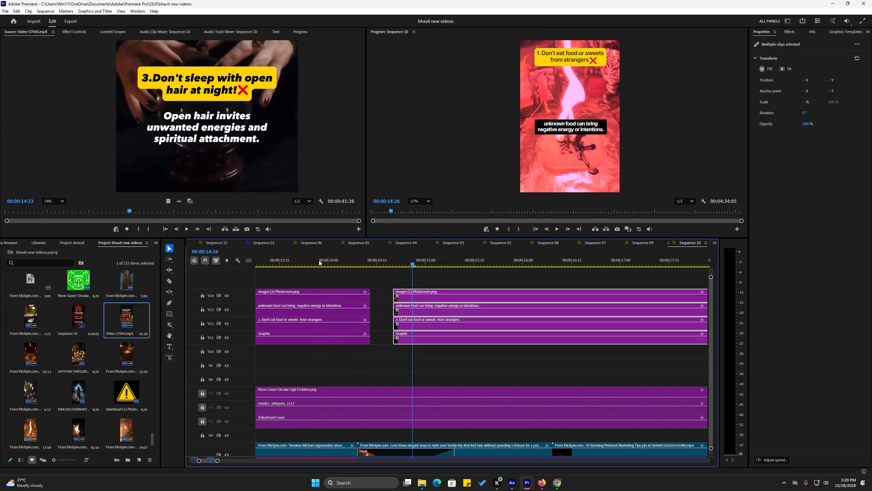
{"action": "key", "text": "ctrl+s"}
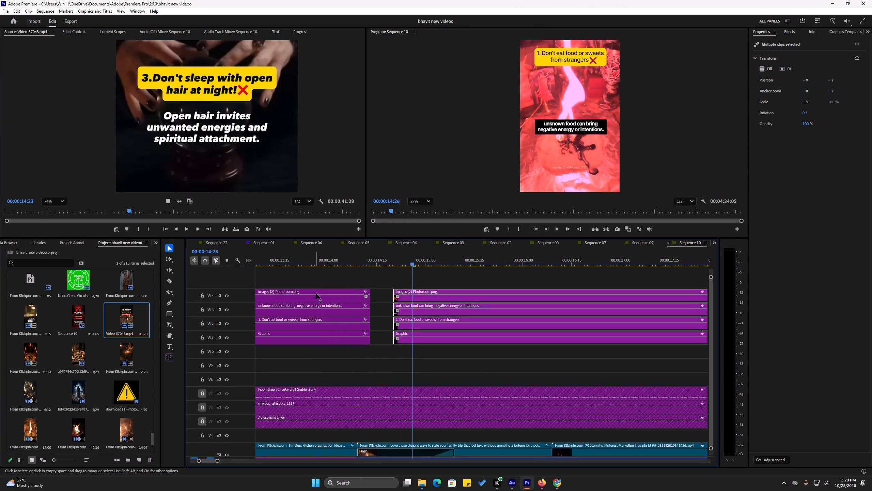
Change the number in the second rule's heading "Don't eat food or sweets from strangers" to 2.
{"action": "left_click", "coordinate": [365, 259]}
{"action": "left_click", "coordinate": [559, 56]}
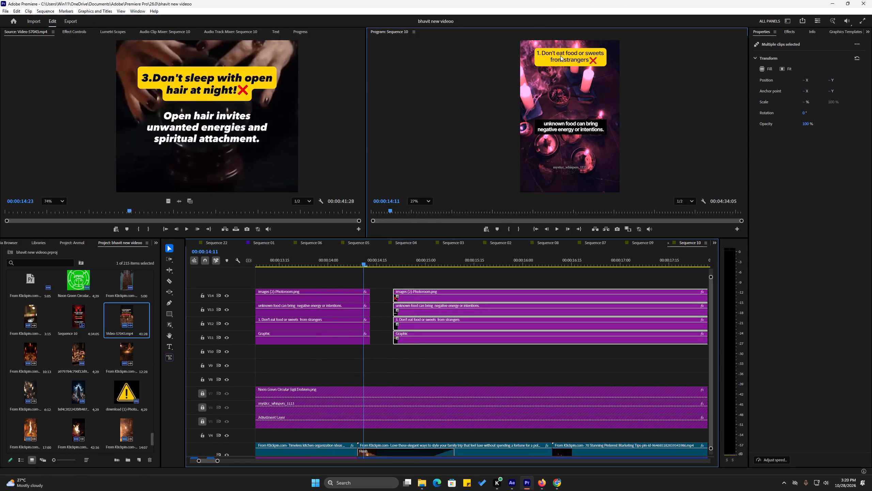
{"action": "middle_click_drag", "start_coordinate": [661, 66], "coordinate": [652, 140]}
{"action": "left_click", "coordinate": [332, 324]}
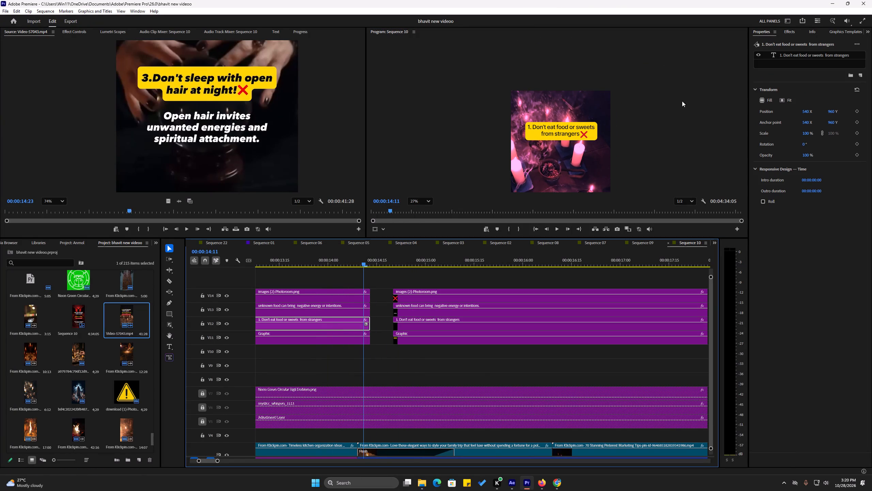
{"action": "left_click", "coordinate": [561, 129]}
{"action": "scroll", "coordinate": [591, 119], "scroll_direction": "up", "scroll_amount": 2}
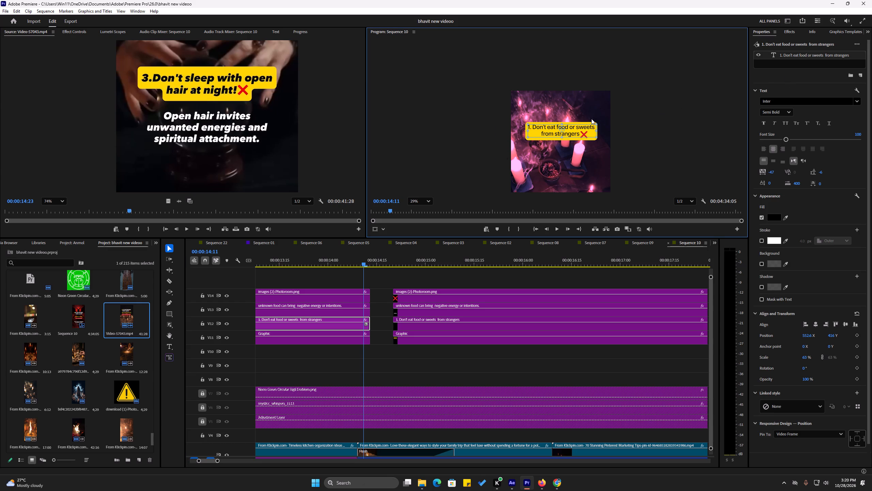
{"action": "scroll", "coordinate": [591, 119], "scroll_direction": "up", "scroll_amount": 9}
{"action": "double_click", "coordinate": [493, 123]}
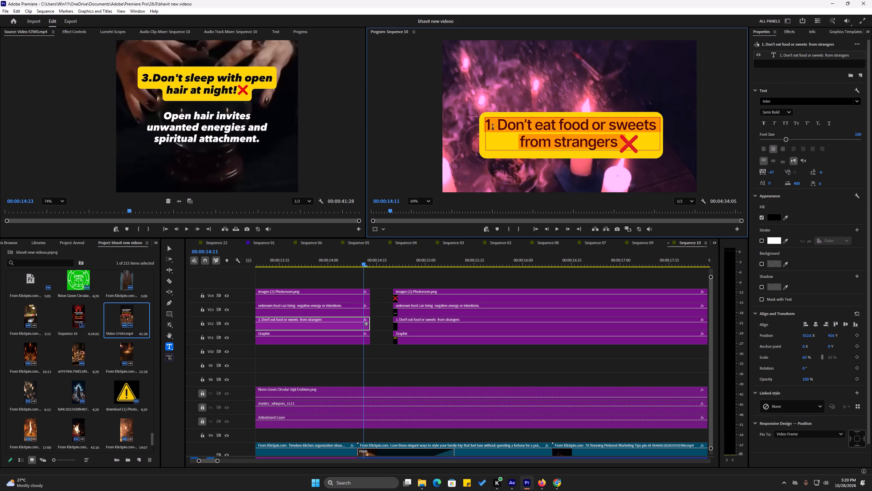
{"action": "left_click", "coordinate": [493, 127]}
{"action": "key", "text": "Left"}
{"action": "key", "text": "BackSpace"}
{"action": "key", "text": "2"}
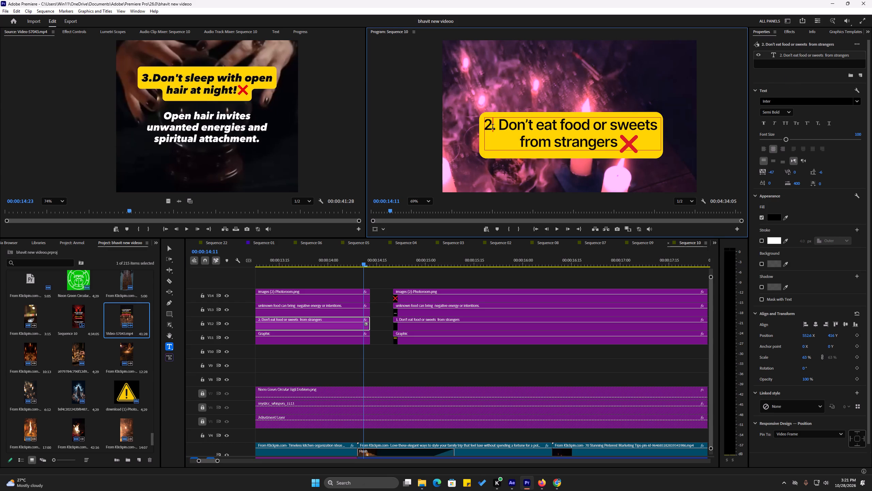
Finish the heading edit, save the project, and replay the transition from the second rule's clips into the pasted clips.
{"action": "left_click", "coordinate": [172, 249]}
{"action": "left_click", "coordinate": [340, 278]}
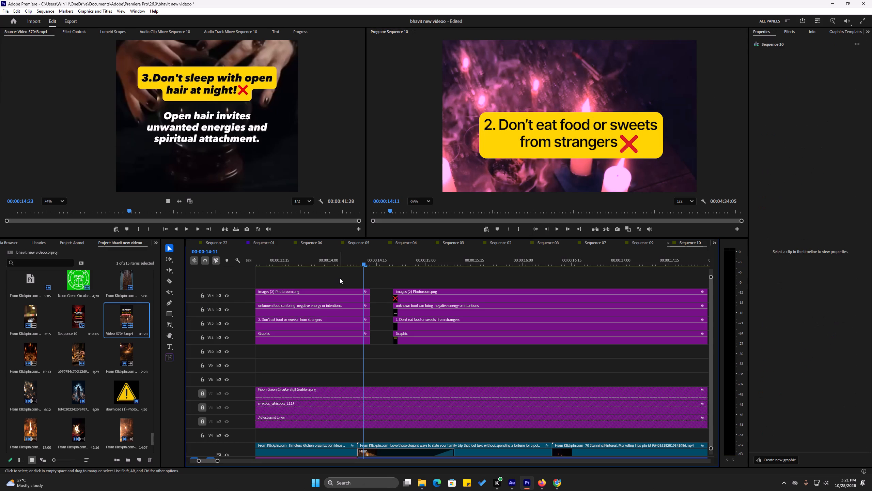
{"action": "key", "text": "ctrl+s"}
{"action": "key", "text": "space"}
{"action": "scroll", "coordinate": [371, 277], "scroll_direction": "down", "scroll_amount": 2, "text": "alt"}
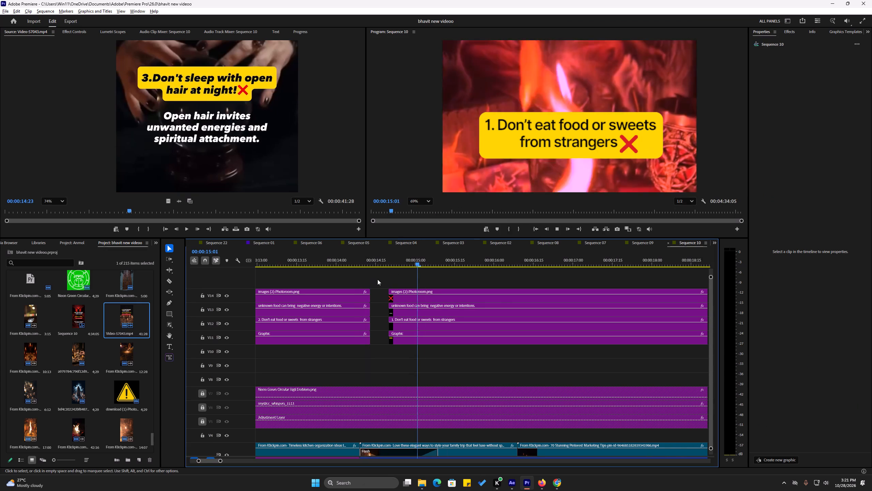
{"action": "scroll", "coordinate": [377, 279], "scroll_direction": "down", "scroll_amount": 2, "text": "alt"}
{"action": "key", "text": "space"}
{"action": "left_click", "coordinate": [340, 262]}
{"action": "key", "text": "space"}
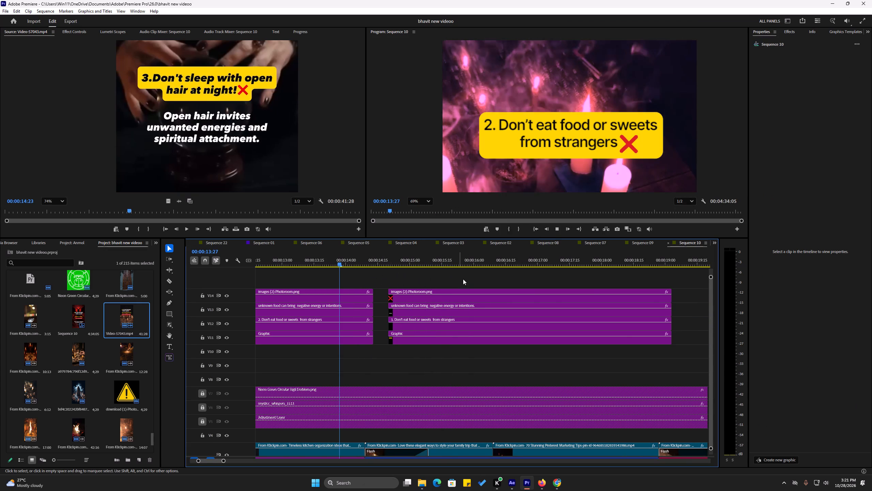
{"action": "scroll", "coordinate": [463, 279], "scroll_direction": "down", "scroll_amount": 4, "text": "alt"}
{"action": "key", "text": "space"}
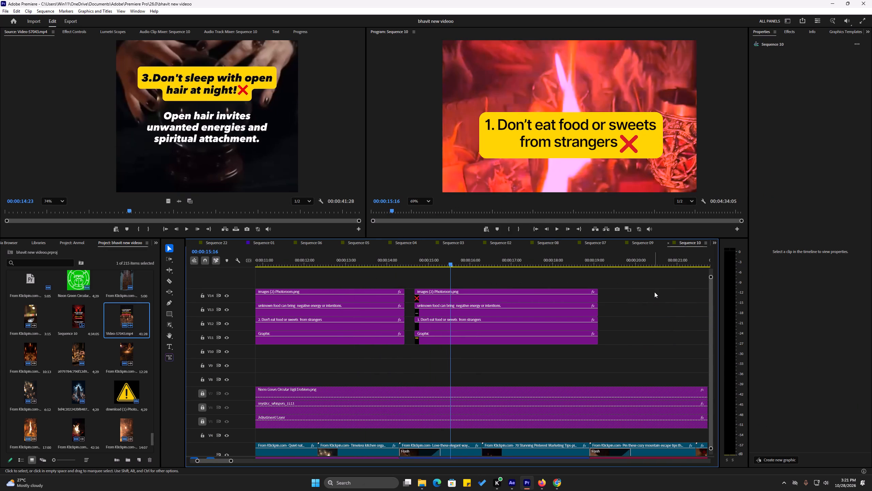
{"action": "key", "text": "ctrl+s"}
Replace "eat food or sweets from strangers" in the pasted heading with "sleep with open hair at night", putting "at night" on its own line.
{"action": "left_click", "coordinate": [578, 133]}
{"action": "double_click", "coordinate": [578, 133]}
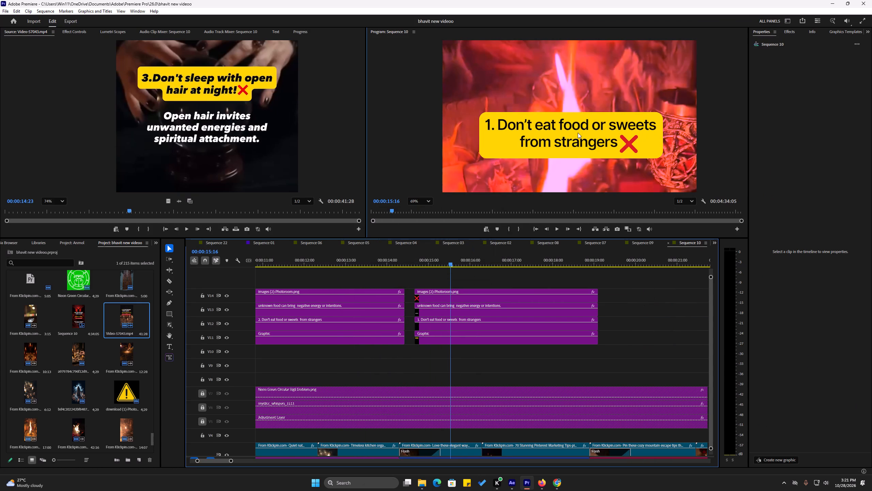
{"action": "left_click", "coordinate": [721, 118]}
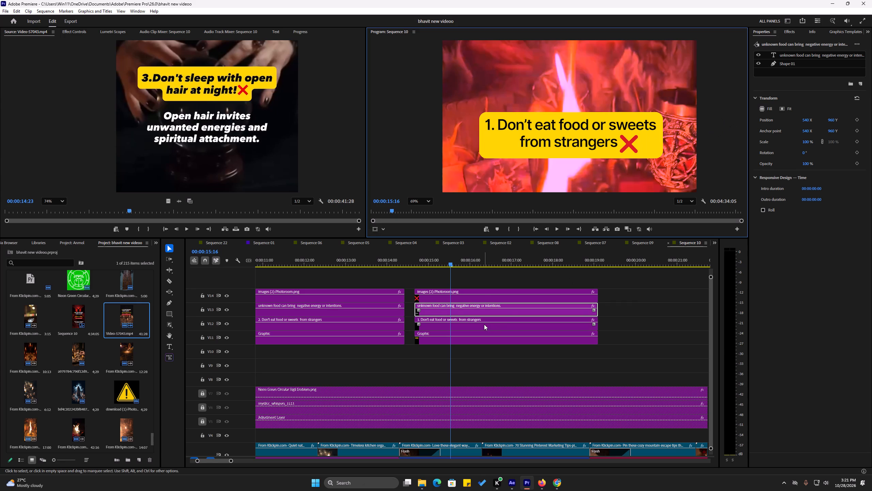
{"action": "left_click", "coordinate": [484, 324]}
{"action": "left_click", "coordinate": [801, 55]}
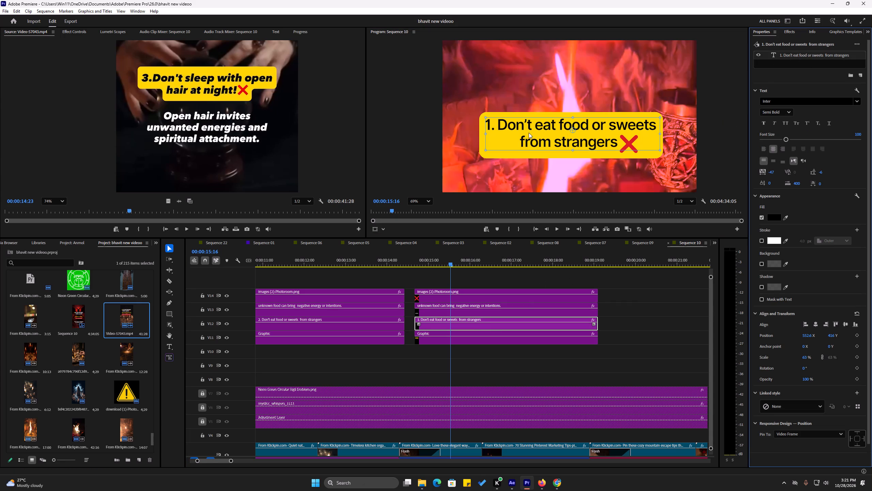
{"action": "double_click", "coordinate": [532, 134]}
{"action": "left_click_drag", "start_coordinate": [534, 127], "coordinate": [620, 151]}
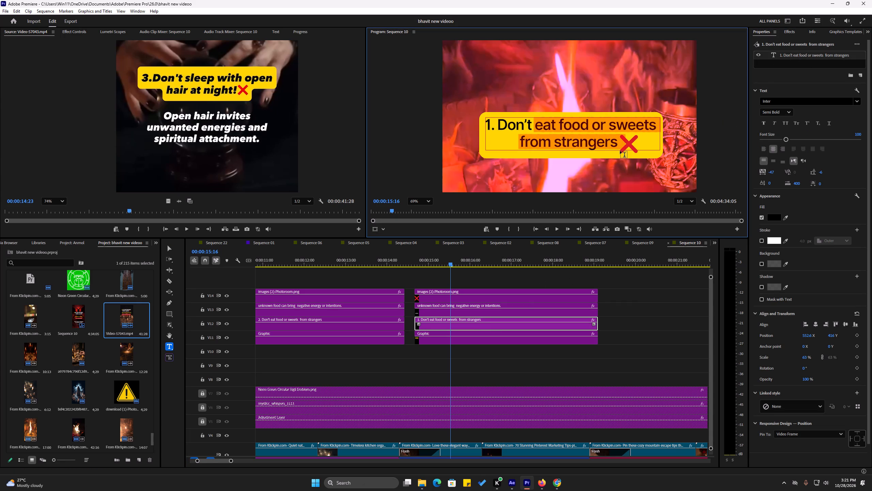
{"action": "type", "text": "sleep"}
{"action": "key", "text": "space"}
{"action": "type", "text": "with"}
{"action": "key", "text": "space"}
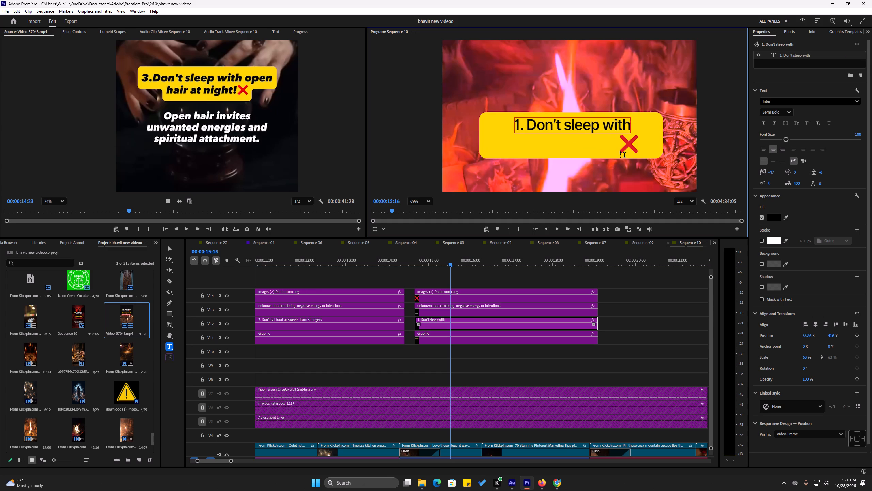
{"action": "type", "text": "open"}
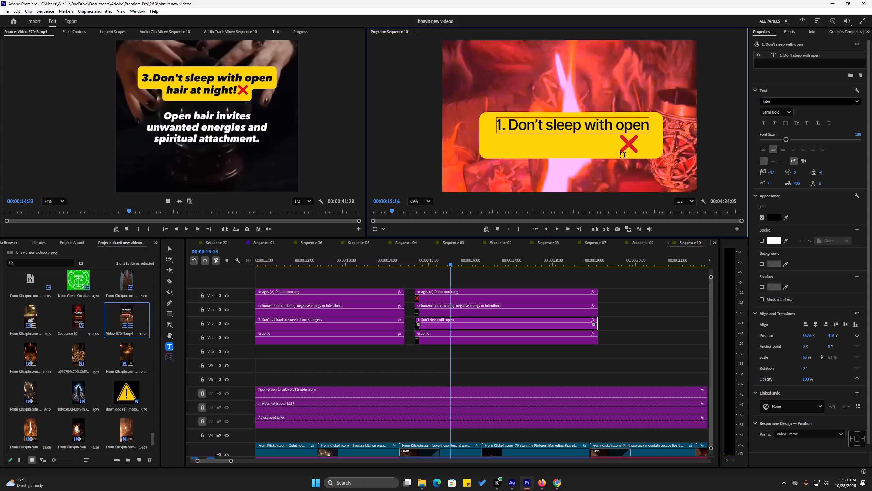
{"action": "key", "text": "space"}
{"action": "type", "text": "hair"}
{"action": "key", "text": "space"}
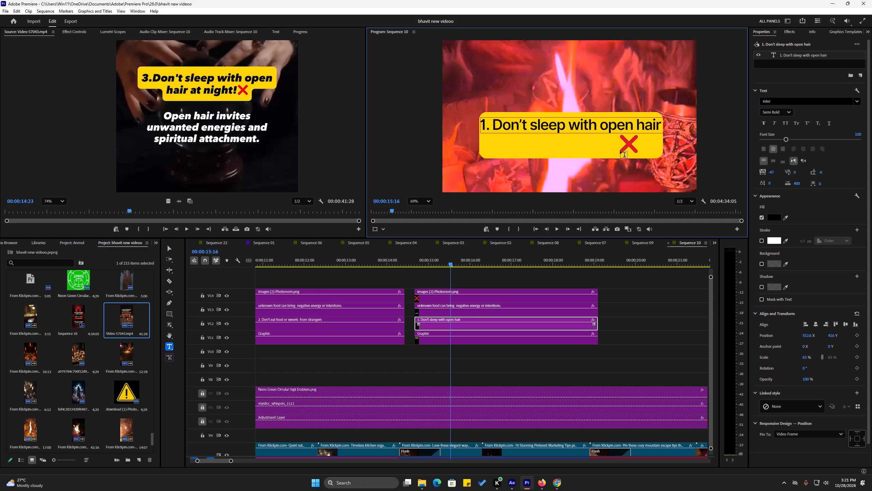
{"action": "key", "text": "Return"}
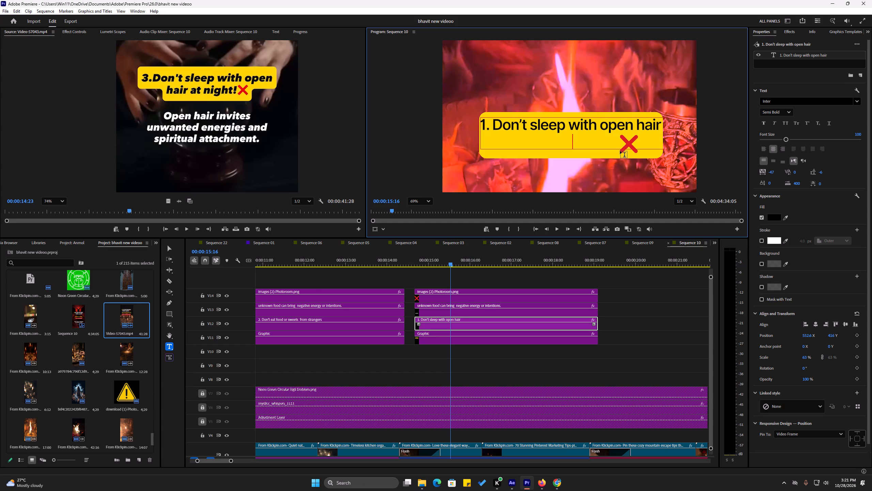
{"action": "key", "text": "a"}
{"action": "type", "text": "t"}
{"action": "key", "text": "space"}
{"action": "type", "text": "night"}
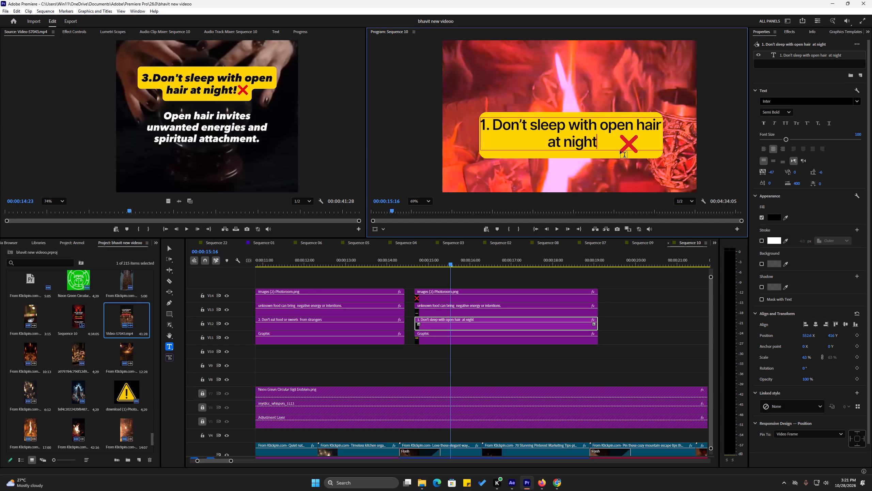
{"action": "key", "text": "space"}
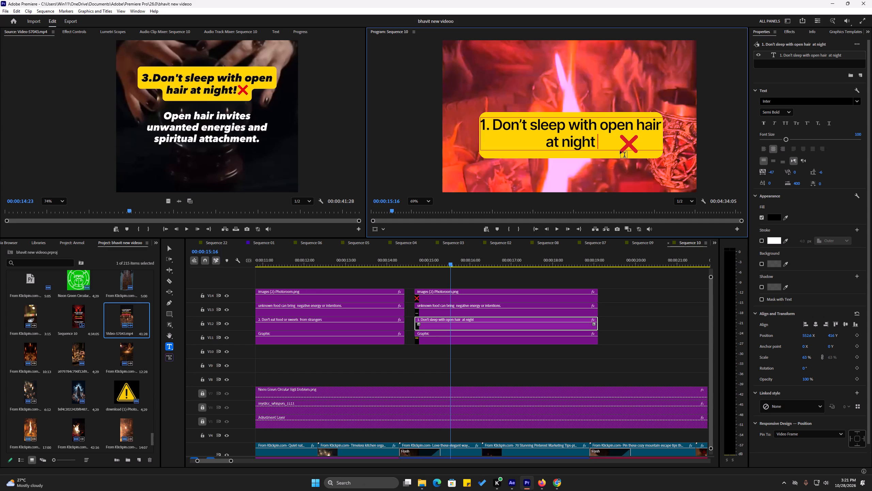
{"action": "left_click", "coordinate": [168, 249]}
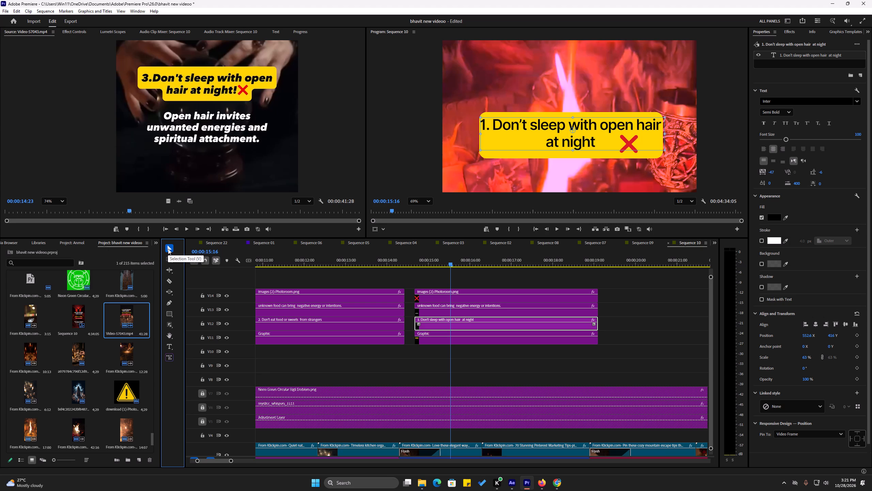
Rebreak the third rule's heading so "hair at night" forms the second line, and save the project.
{"action": "double_click", "coordinate": [591, 138]}
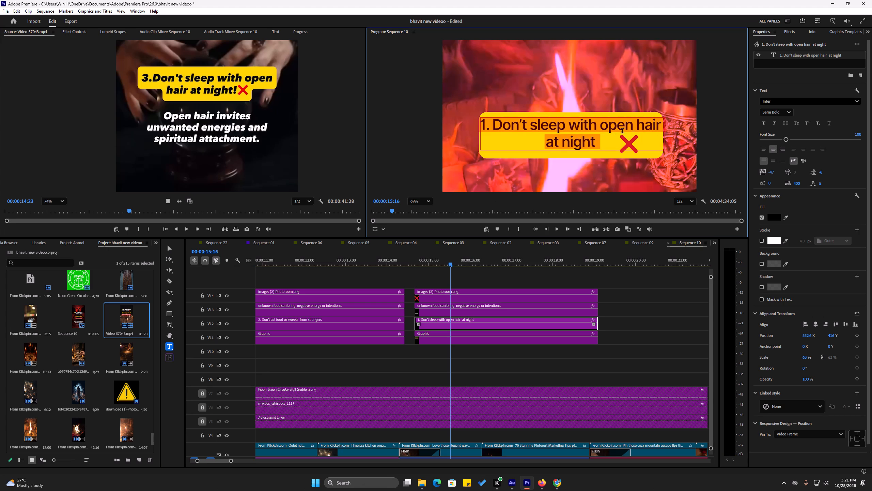
{"action": "left_click", "coordinate": [638, 124]}
{"action": "key", "text": "Return"}
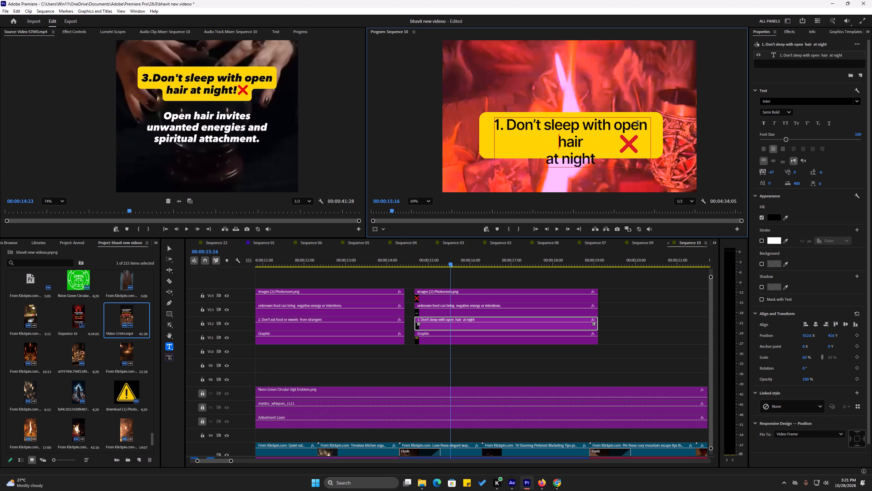
{"action": "left_click", "coordinate": [546, 162]}
{"action": "key", "text": "BackSpace"}
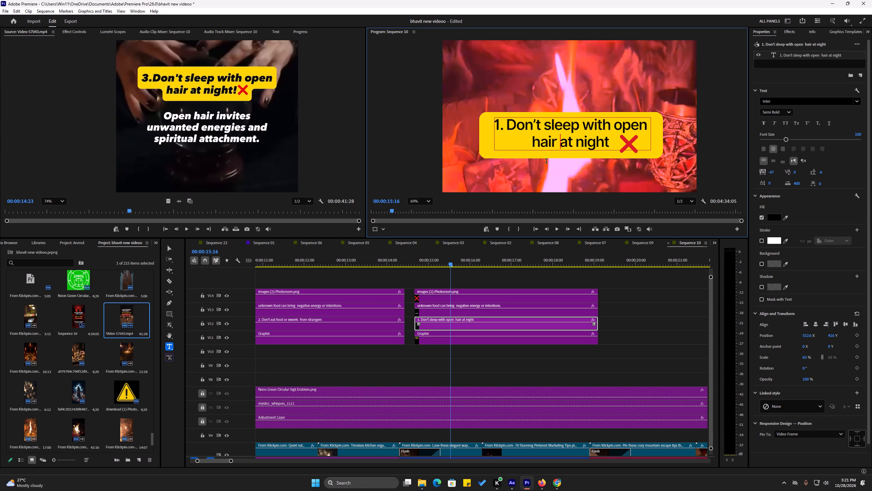
{"action": "left_click", "coordinate": [168, 248]}
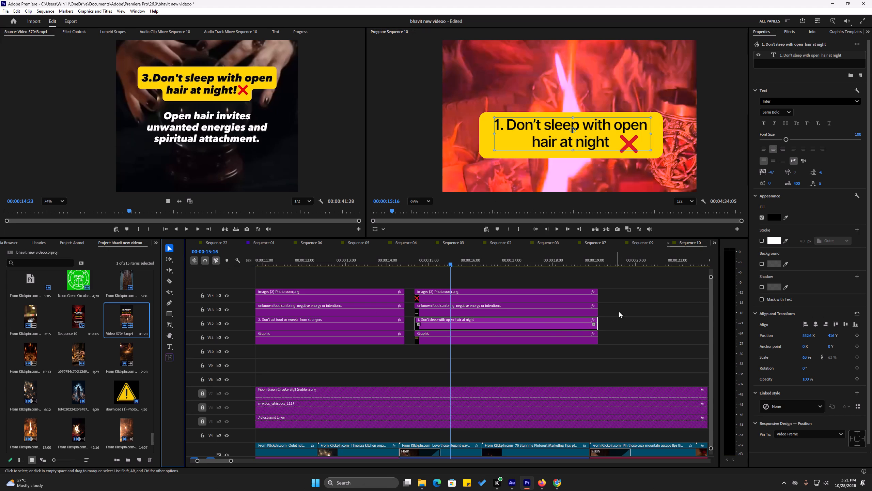
{"action": "left_click", "coordinate": [619, 312]}
{"action": "key", "text": "ctrl+s"}
Enlarge the "Don't sleep with open hair at night" heading text to about 69% scale within its yellow box.
{"action": "left_click", "coordinate": [589, 137]}
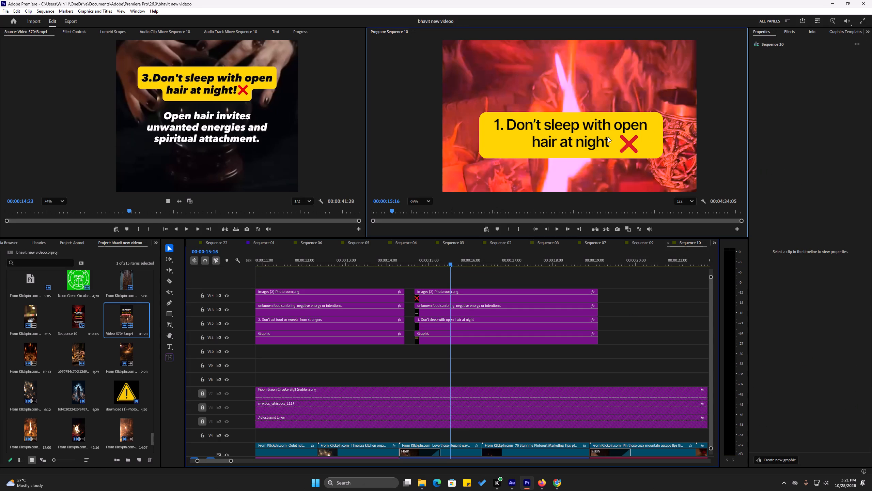
{"action": "left_click", "coordinate": [473, 326]}
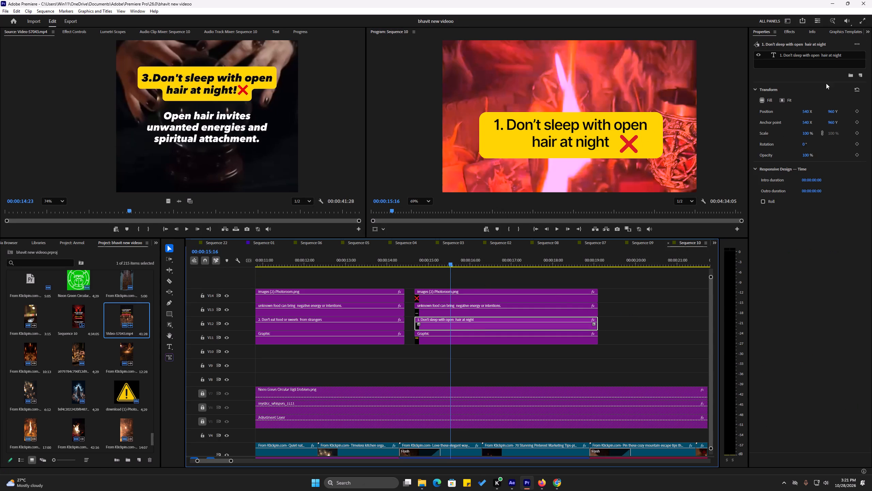
{"action": "left_click", "coordinate": [819, 55]}
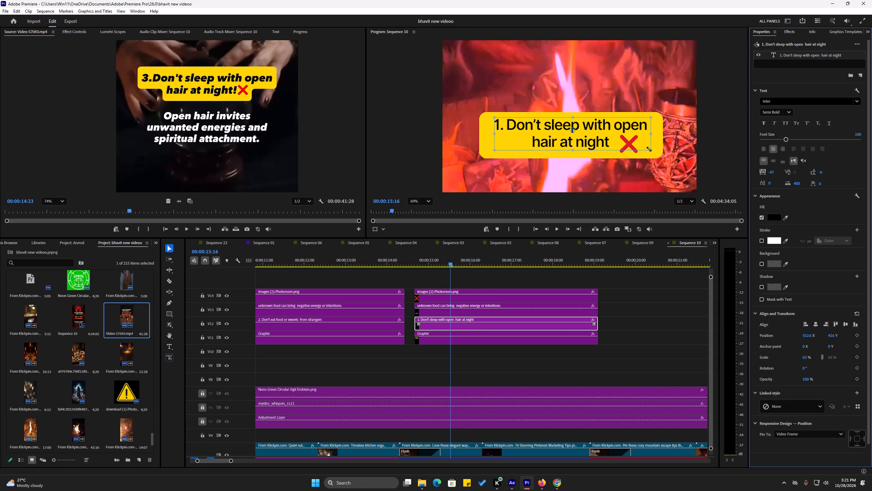
{"action": "left_click", "coordinate": [649, 149]}
{"action": "left_click_drag", "start_coordinate": [651, 152], "coordinate": [654, 155]}
{"action": "key", "text": "ctrl+z"}
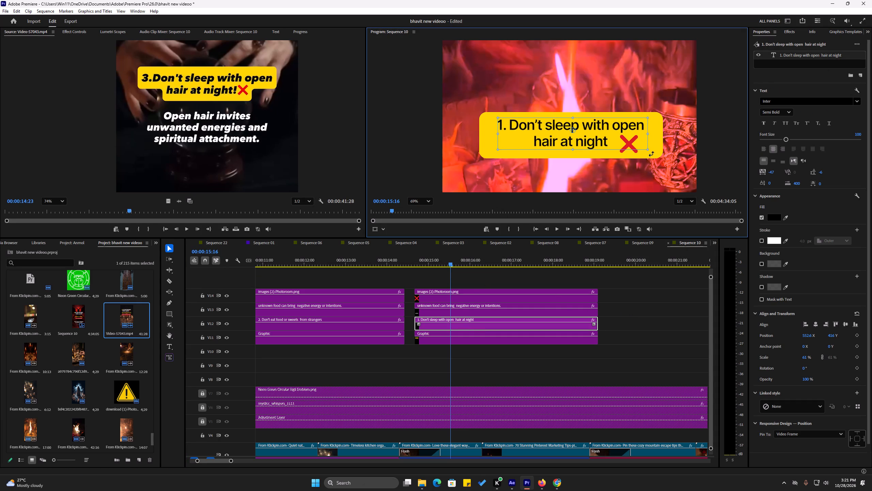
{"action": "double_click", "coordinate": [653, 151]}
{"action": "key", "text": "ctrl+z"}
{"action": "left_click_drag", "start_coordinate": [649, 148], "coordinate": [651, 152]}
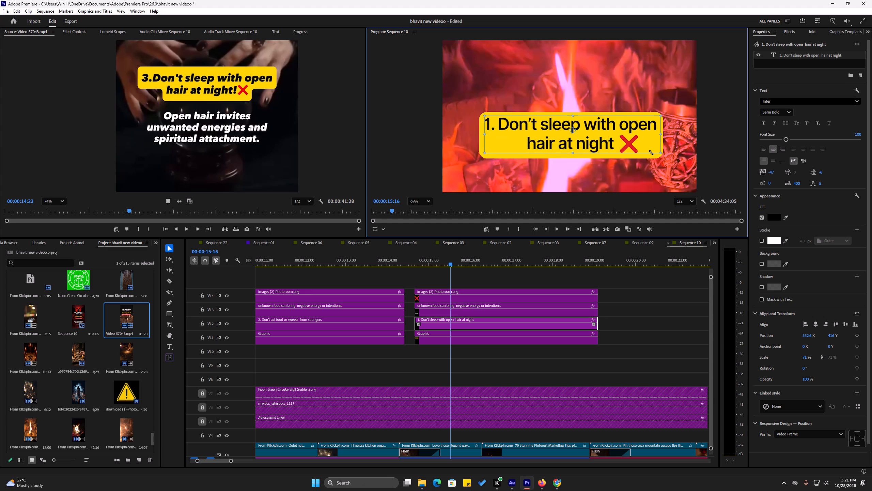
{"action": "left_click_drag", "start_coordinate": [651, 152], "coordinate": [654, 152]}
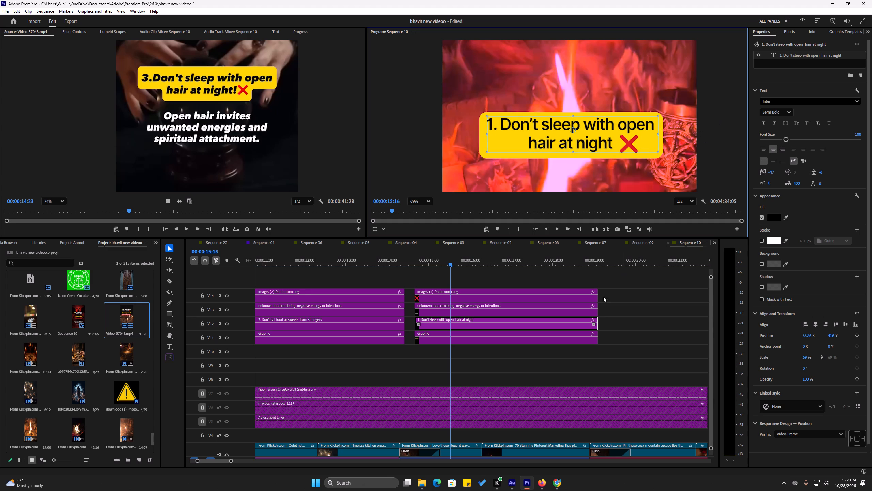
{"action": "left_click", "coordinate": [648, 323]}
Move the red cross image closer to the word "night" in the third rule's heading, and save the project.
{"action": "left_click", "coordinate": [456, 296]}
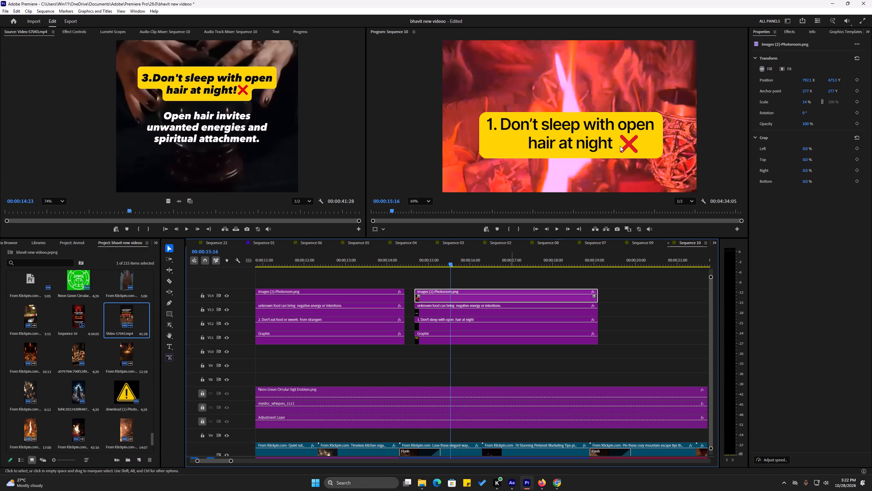
{"action": "left_click", "coordinate": [628, 141]}
{"action": "left_click", "coordinate": [371, 229]}
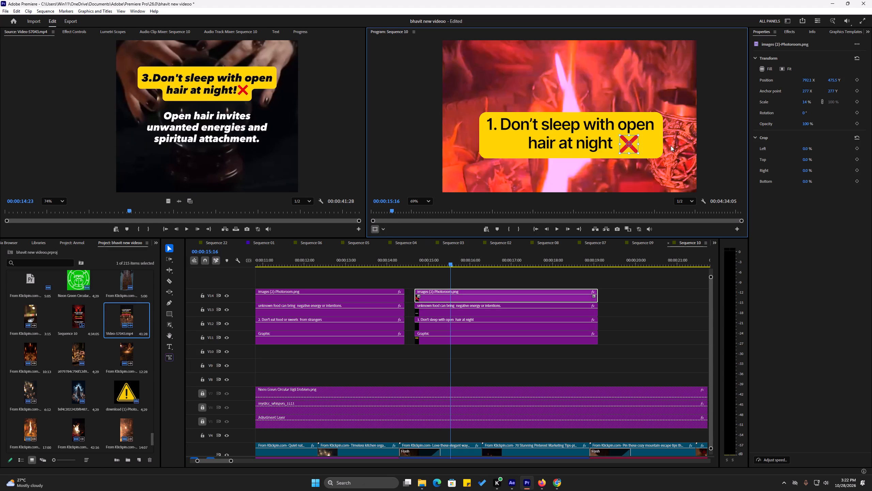
{"action": "left_click_drag", "start_coordinate": [633, 141], "coordinate": [628, 141]}
{"action": "left_click", "coordinate": [719, 125]}
{"action": "key", "text": "ctrl+s"}
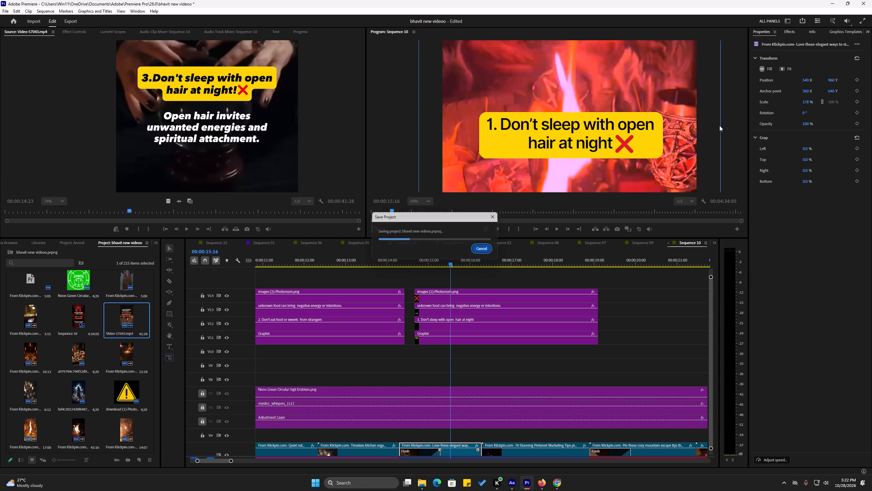
{"action": "scroll", "coordinate": [623, 121], "scroll_direction": "down", "scroll_amount": 3}
{"action": "key", "text": "ctrl+s"}
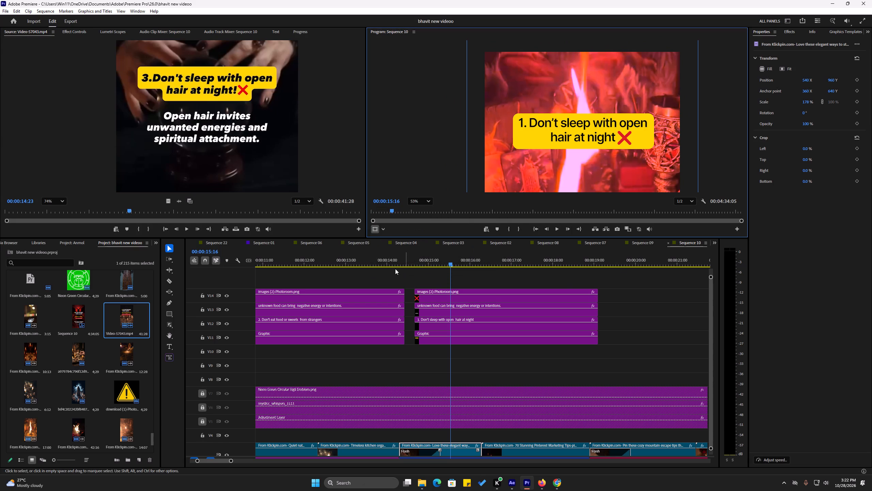
Replay the transition from about 00:00:14:06 into the third rule's heading to check it, and save the project.
{"action": "left_click", "coordinate": [395, 262]}
{"action": "left_click", "coordinate": [412, 272]}
{"action": "key", "text": "ctrl+s"}
{"action": "key", "text": "space"}
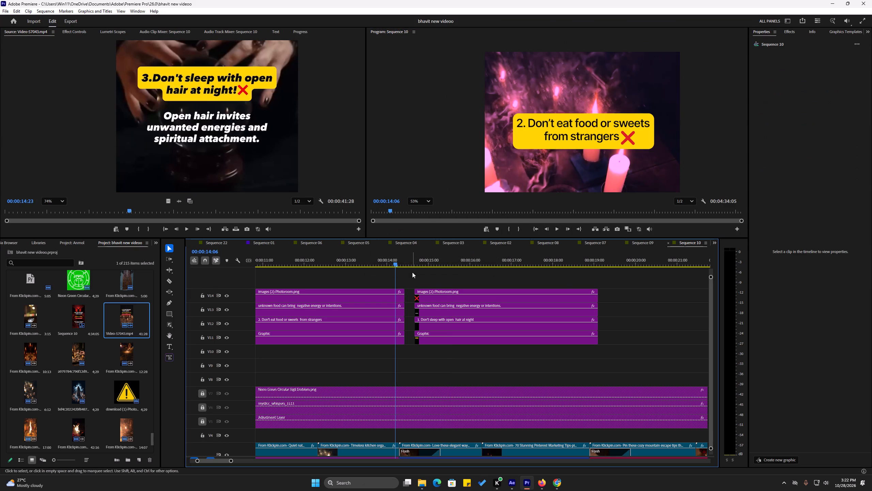
{"action": "key", "text": "space"}
{"action": "key", "text": "ctrl+s"}
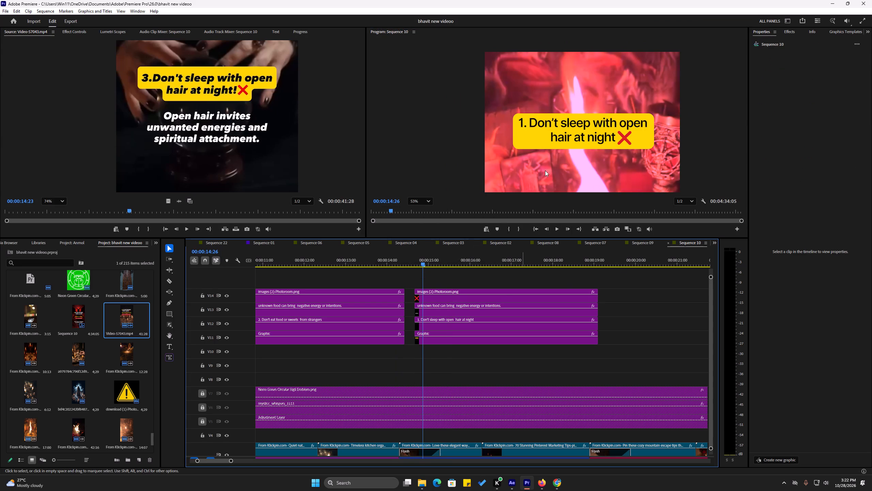
Change the number in the "Don't sleep with open hair at night" heading to 3, and save the project.
{"action": "double_click", "coordinate": [567, 132]}
{"action": "left_click", "coordinate": [650, 302]}
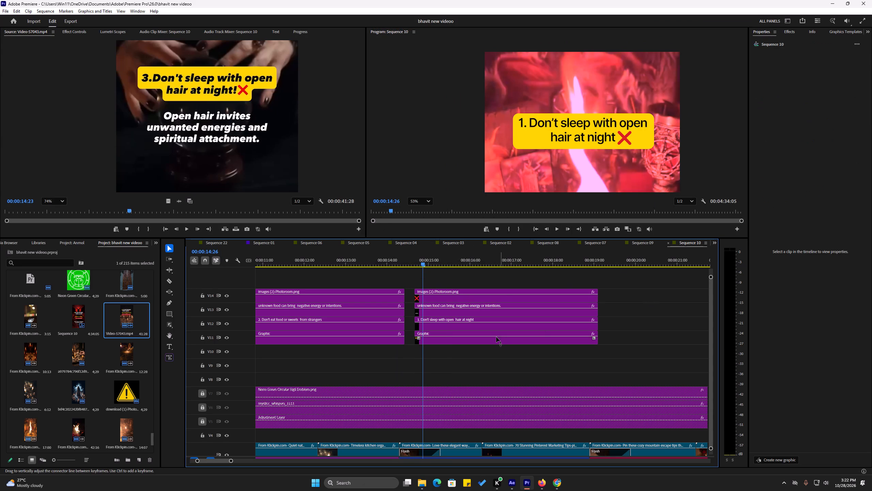
{"action": "left_click", "coordinate": [498, 327]}
{"action": "left_click", "coordinate": [786, 55]}
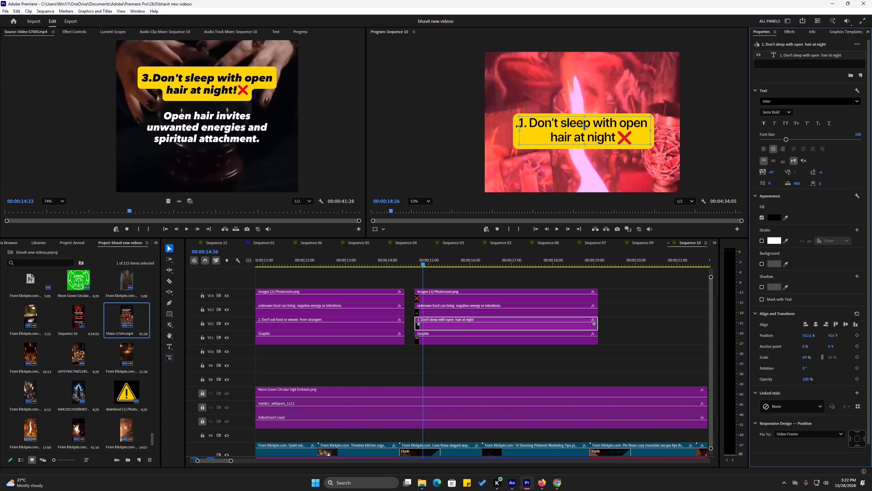
{"action": "left_click", "coordinate": [519, 125]}
{"action": "triple_click", "coordinate": [522, 123]}
{"action": "left_click", "coordinate": [522, 121]}
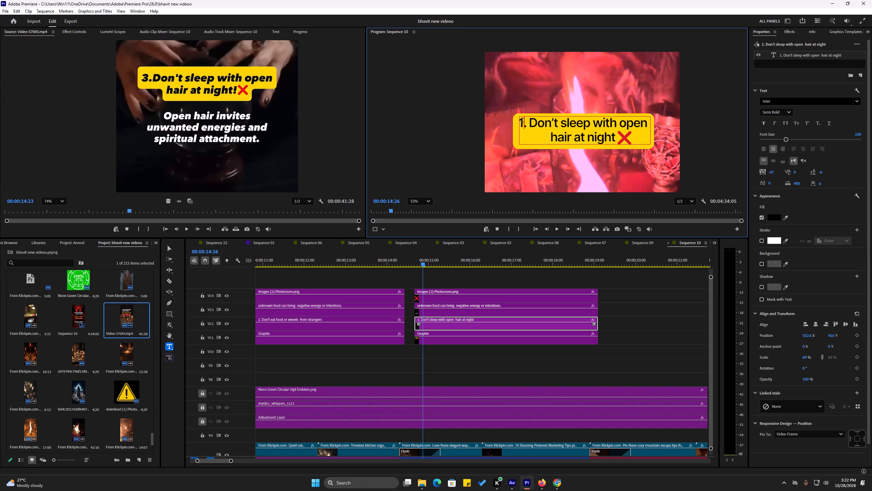
{"action": "key", "text": "BackSpace"}
{"action": "key", "text": "3"}
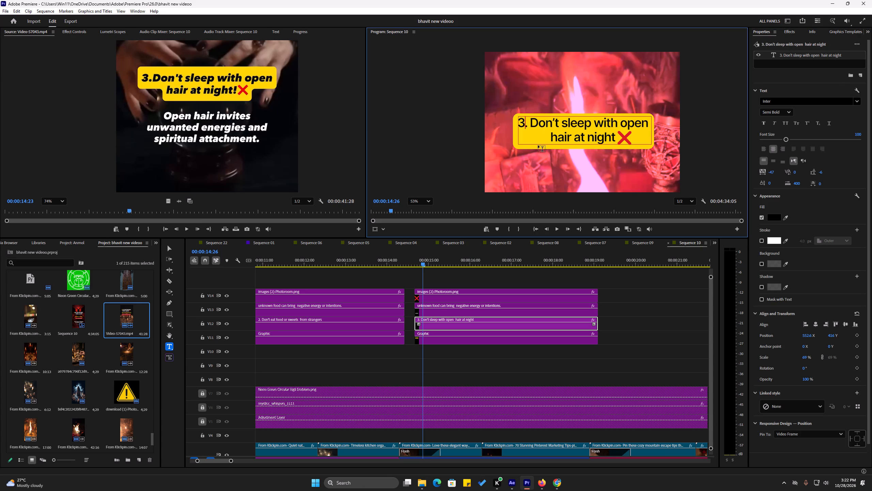
{"action": "left_click", "coordinate": [166, 252]}
{"action": "left_click", "coordinate": [520, 279]}
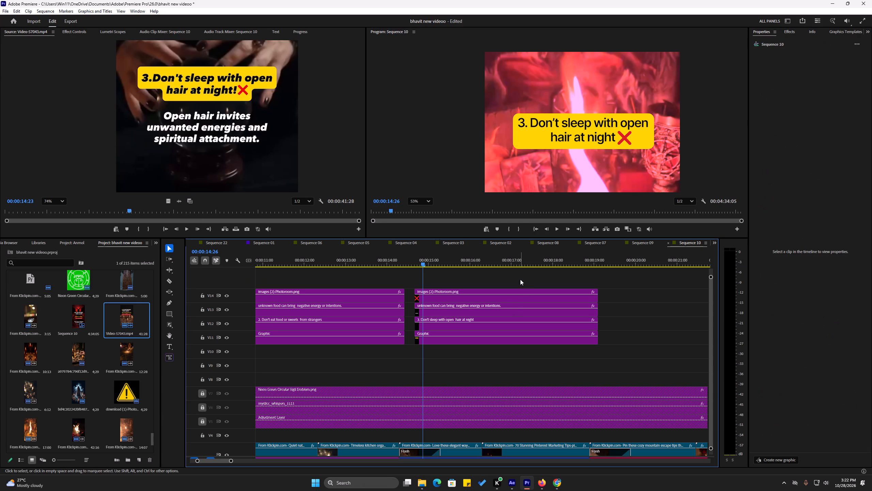
{"action": "key", "text": "ctrl+s"}
{"action": "key", "text": "ctrl+s"}
{"action": "key", "text": "ctrl+s"}
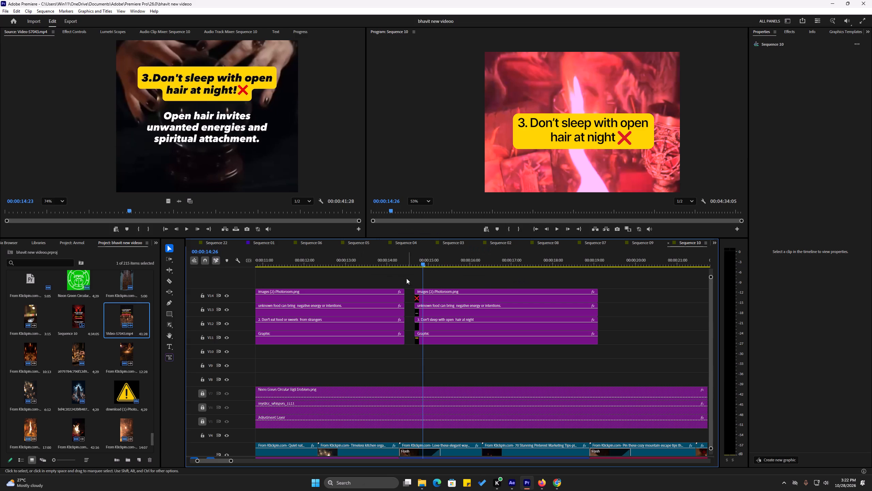
Replay the sequence from about 00:00:13:28 into the third rule to check its renumbered heading, saving the project along the way.
{"action": "left_click", "coordinate": [385, 263]}
{"action": "key", "text": "ctrl+s"}
{"action": "left_click", "coordinate": [401, 272]}
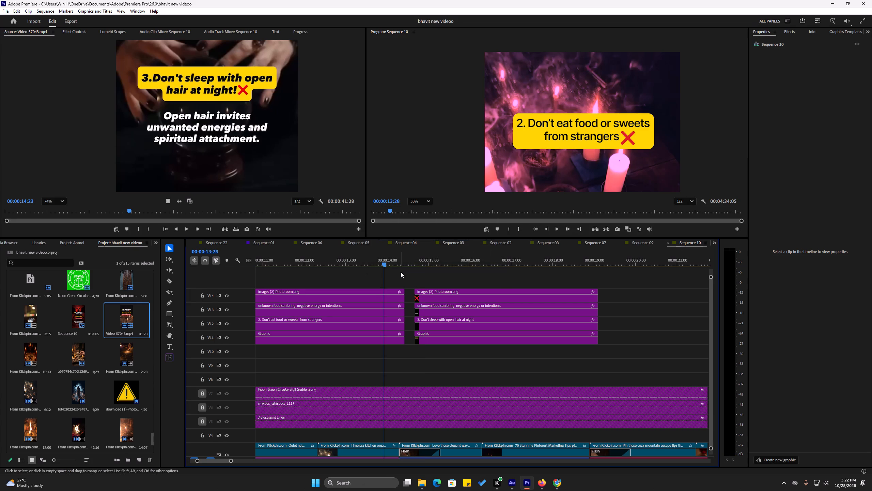
{"action": "key", "text": "space"}
{"action": "key", "text": "space"}
{"action": "key", "text": "ctrl+s"}
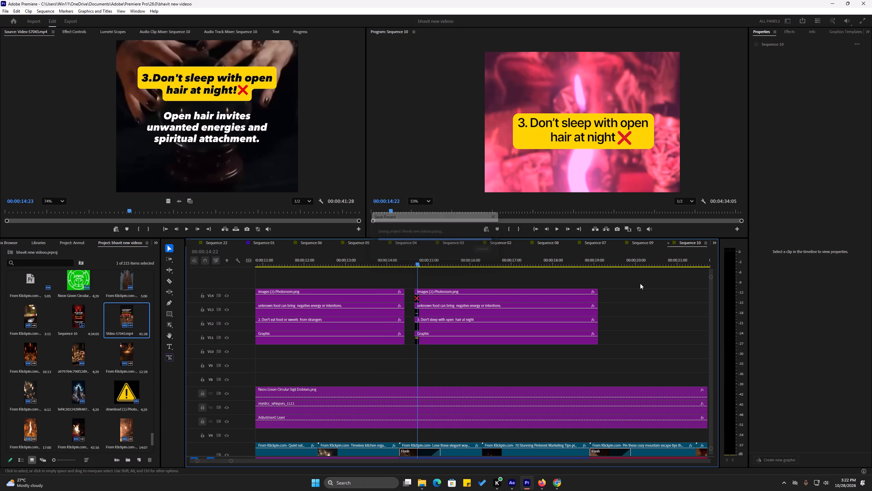
{"action": "key", "text": "space"}
{"action": "key", "text": "space"}
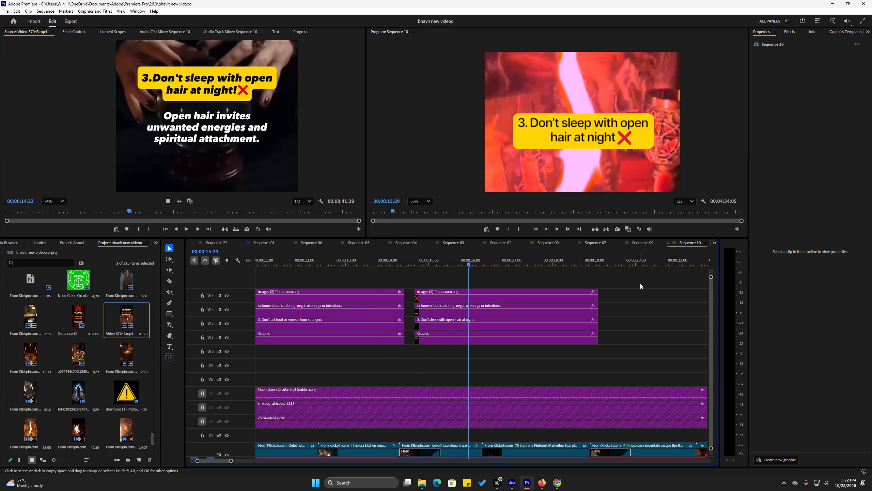
{"action": "key", "text": "ctrl+s"}
{"action": "key", "text": "ctrl+s"}
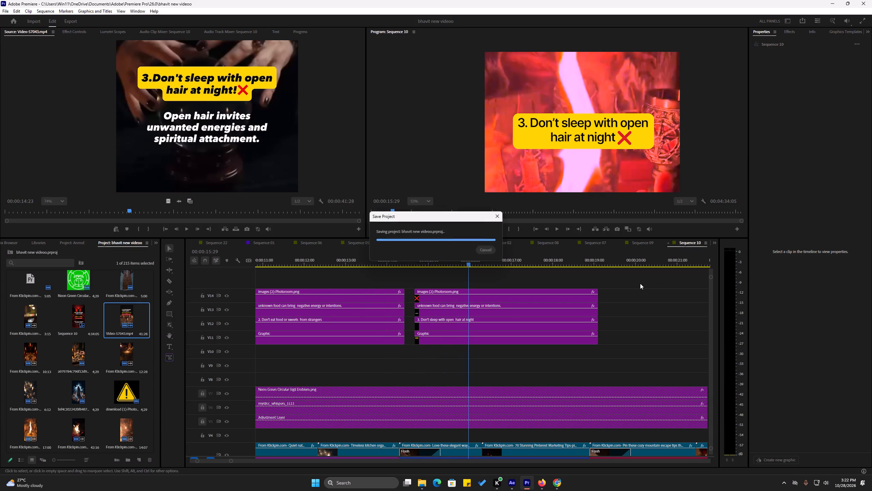
{"action": "key", "text": "ctrl+s"}
{"action": "key", "text": "space"}
{"action": "key", "text": "space"}
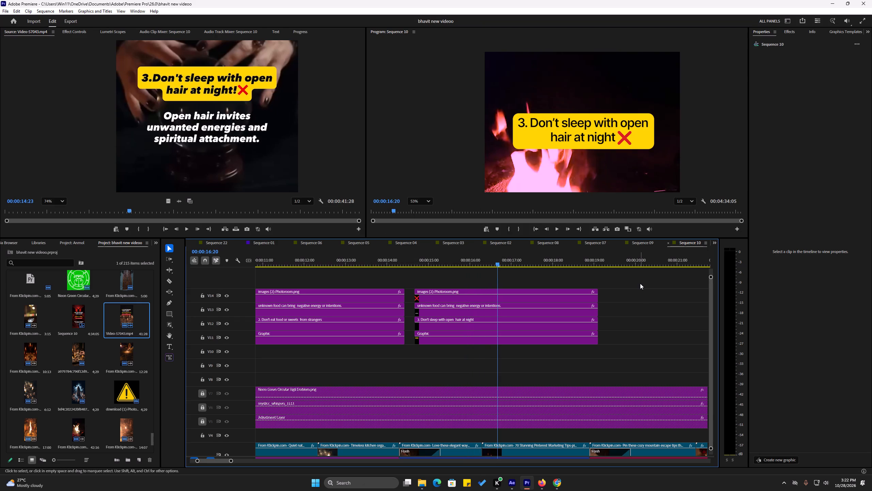
{"action": "key", "text": "ctrl+s"}
{"action": "key", "text": "space"}
{"action": "key", "text": "space"}
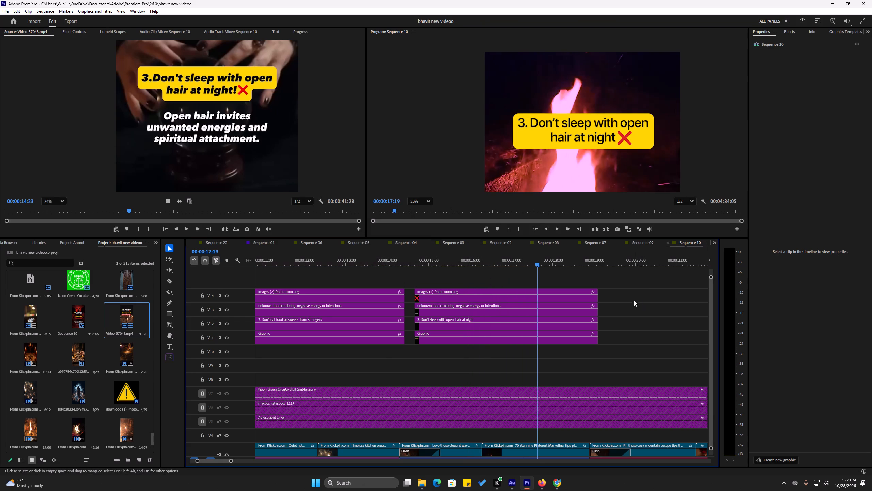
{"action": "key", "text": "ctrl+s"}
Replace the third rule's caption with "Open hair invites unwanted energies and spiritual attachment.", starting the second line at "spiritual".
{"action": "left_click_drag", "start_coordinate": [464, 258], "coordinate": [441, 264]}
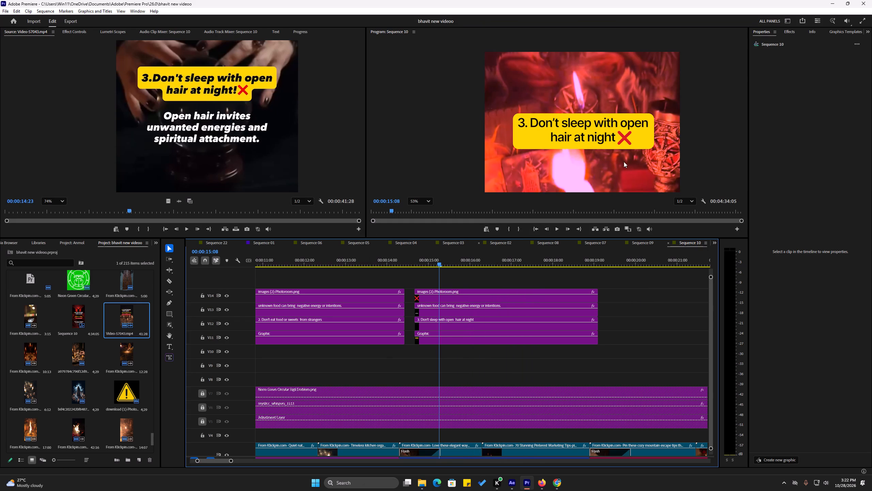
{"action": "middle_click_drag", "start_coordinate": [619, 162], "coordinate": [649, 65]}
{"action": "middle_click_drag", "start_coordinate": [641, 113], "coordinate": [611, 65]}
{"action": "left_click", "coordinate": [577, 125]}
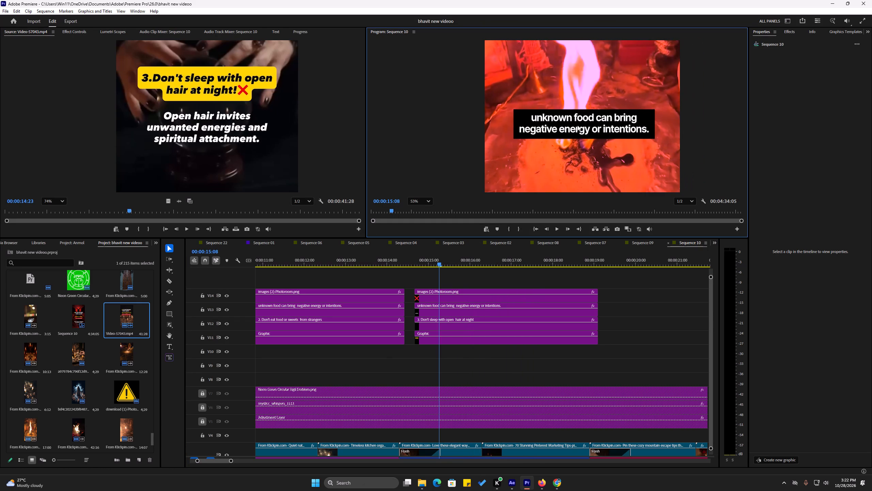
{"action": "left_click", "coordinate": [486, 323]}
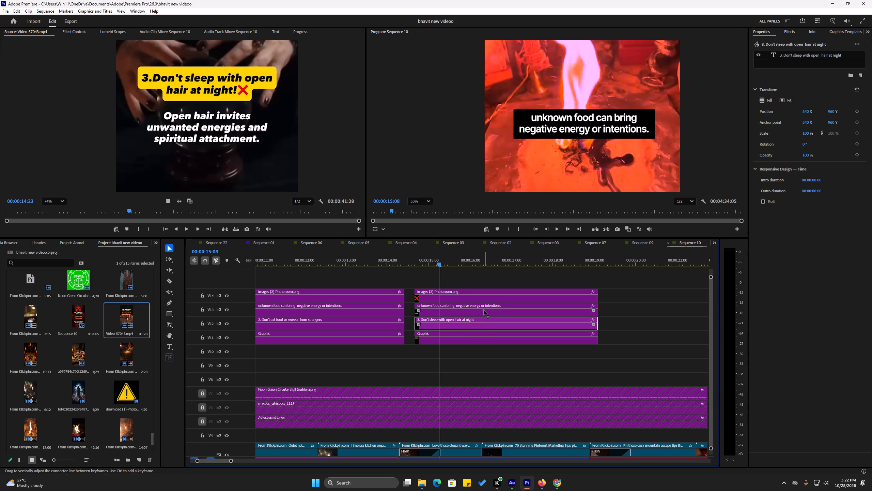
{"action": "left_click", "coordinate": [484, 309]}
{"action": "left_click", "coordinate": [809, 59]}
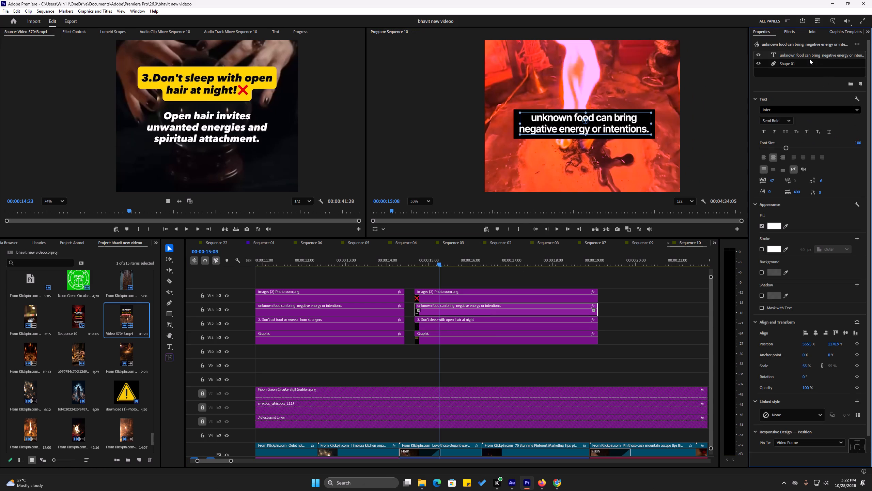
{"action": "double_click", "coordinate": [593, 121]}
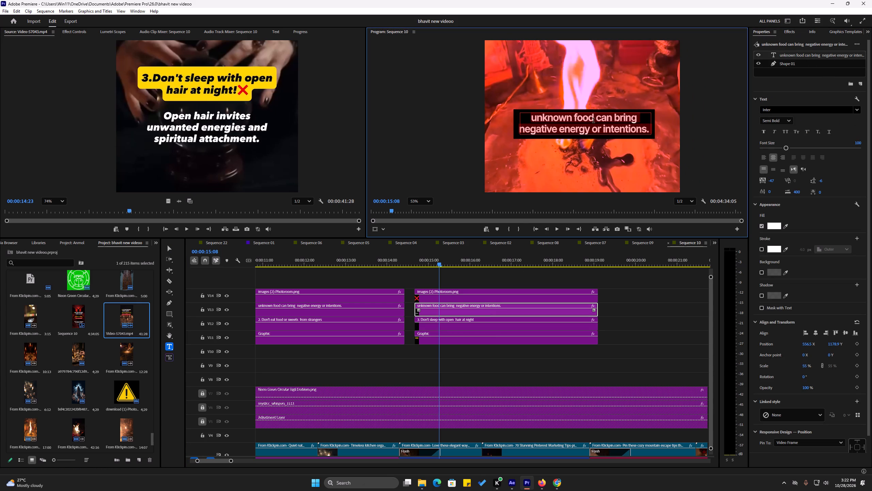
{"action": "type", "text": "Open"}
{"action": "key", "text": "space"}
{"action": "type", "text": "hair"}
{"action": "key", "text": "space"}
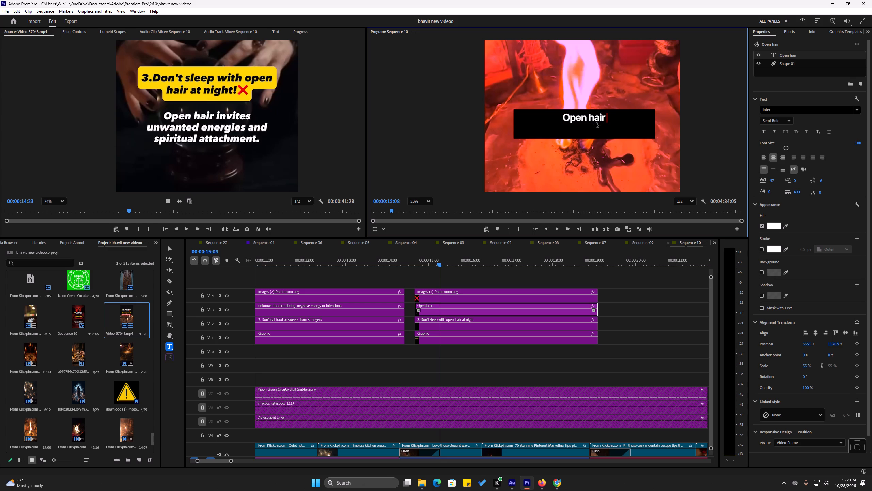
{"action": "type", "text": "invi"}
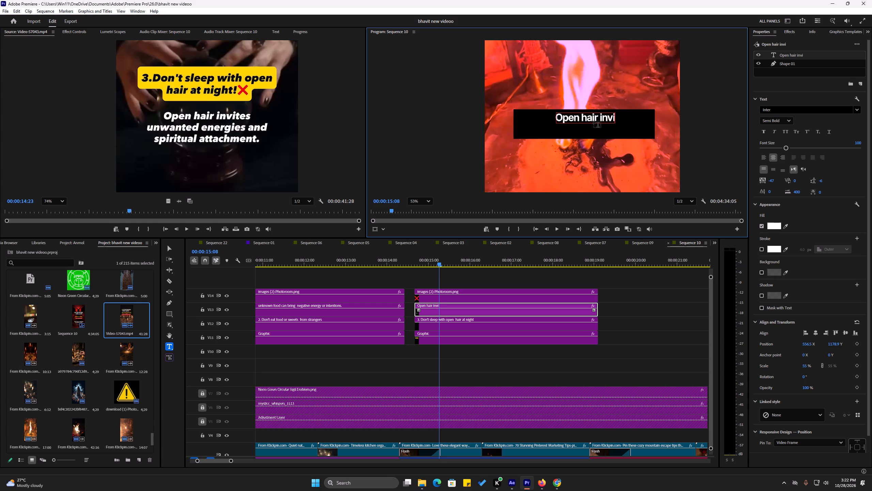
{"action": "type", "text": "tes"}
{"action": "key", "text": "space"}
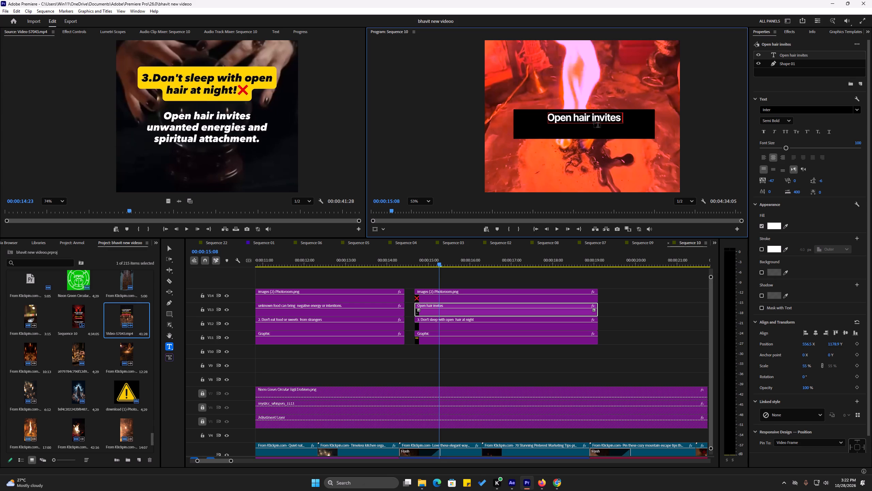
{"action": "type", "text": "unwan"}
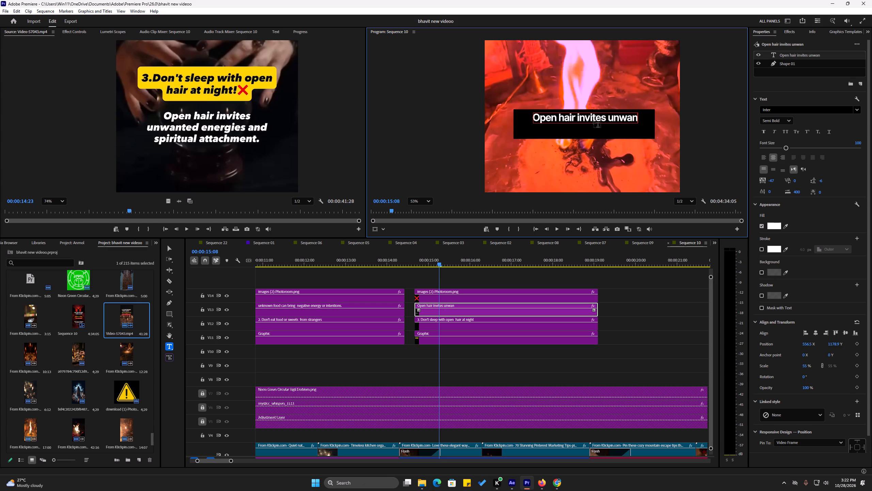
{"action": "type", "text": "ted energies"}
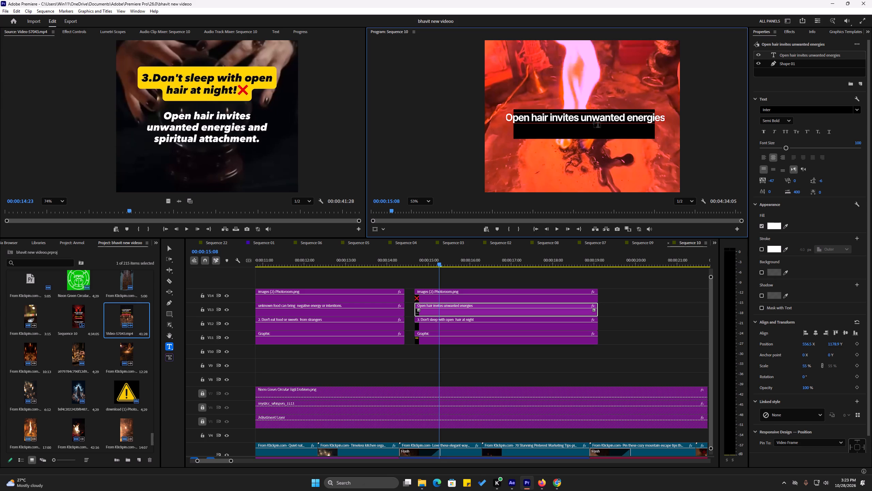
{"action": "key", "text": "space"}
{"action": "type", "text": "and"}
{"action": "key", "text": "space"}
{"action": "key", "text": "Return"}
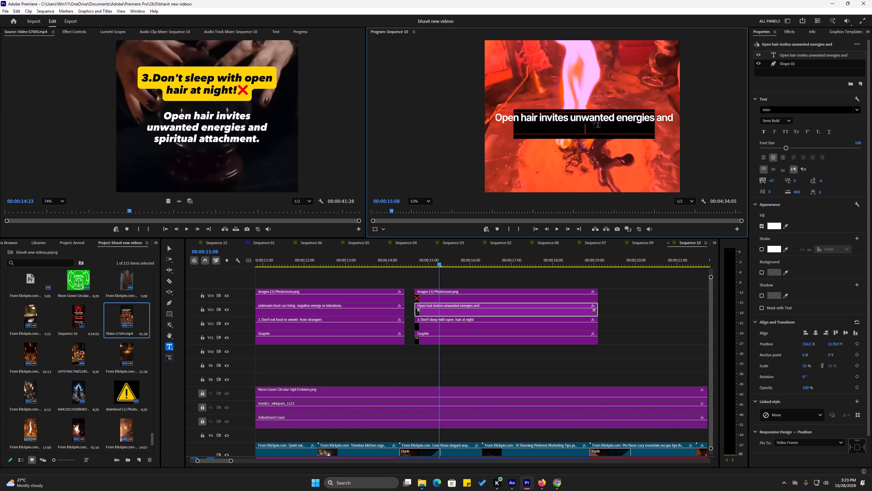
{"action": "type", "text": "spi"}
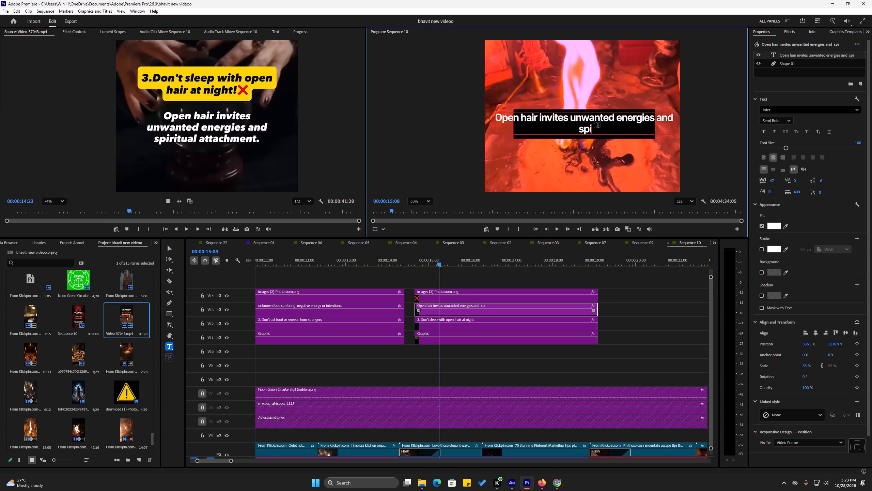
{"action": "type", "text": "ritual"}
{"action": "key", "text": "space"}
{"action": "type", "text": "atta"}
{"action": "type", "text": "chment"}
{"action": "key", "text": "space"}
{"action": "key", "text": "BackSpace"}
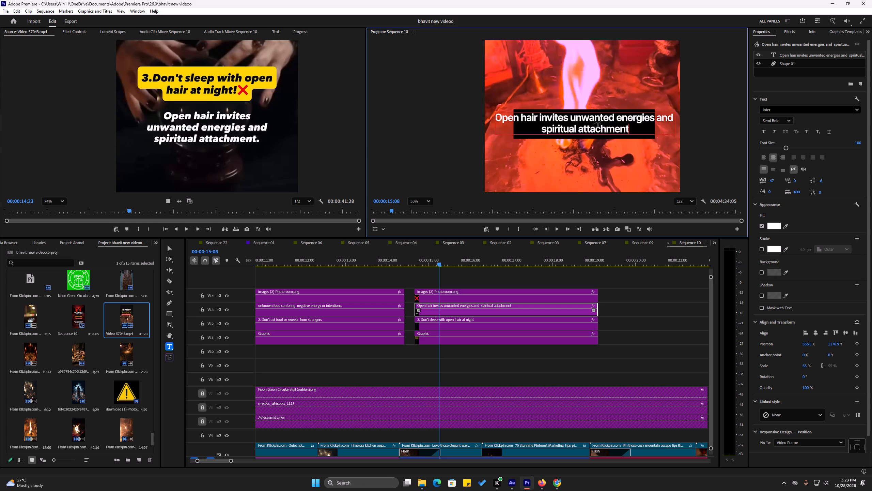
{"action": "type", "text": "."}
{"action": "key", "text": "space"}
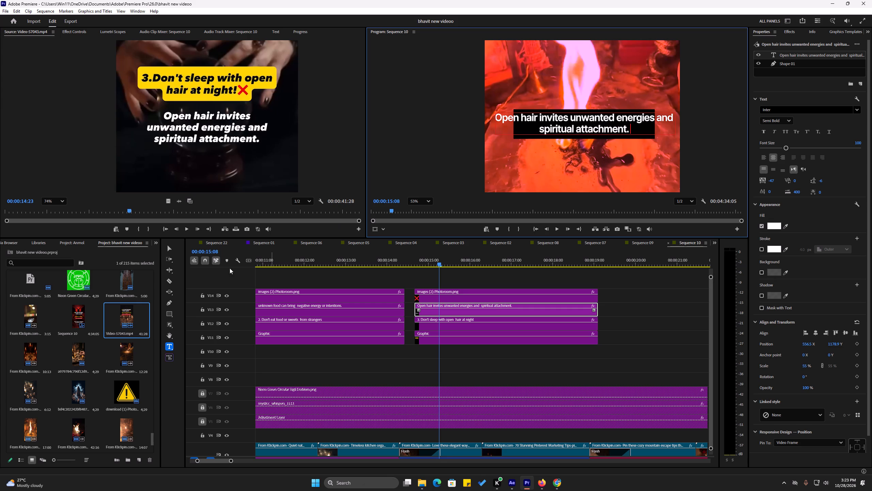
{"action": "left_click", "coordinate": [166, 252]}
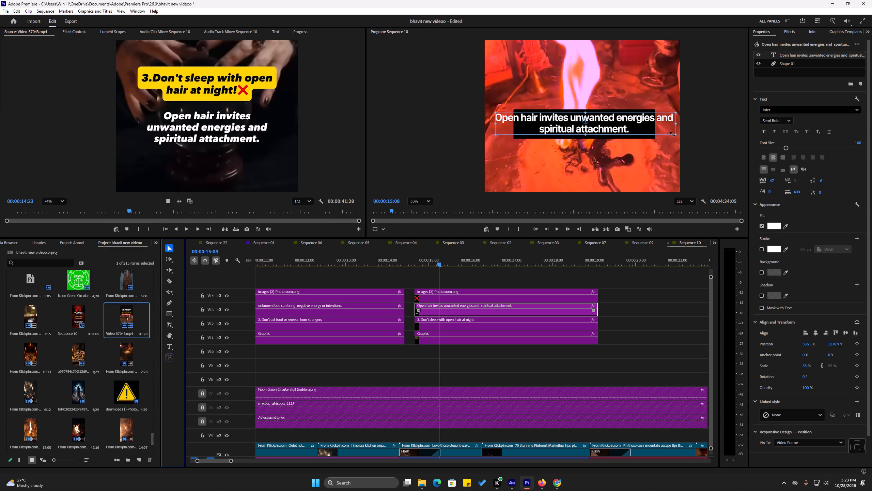
Scale down the "Open hair invites unwanted energies" caption text to fit inside its black box, and save the project.
{"action": "left_click", "coordinate": [678, 134]}
{"action": "left_click_drag", "start_coordinate": [678, 134], "coordinate": [667, 132]}
{"action": "left_click_drag", "start_coordinate": [673, 132], "coordinate": [667, 132]}
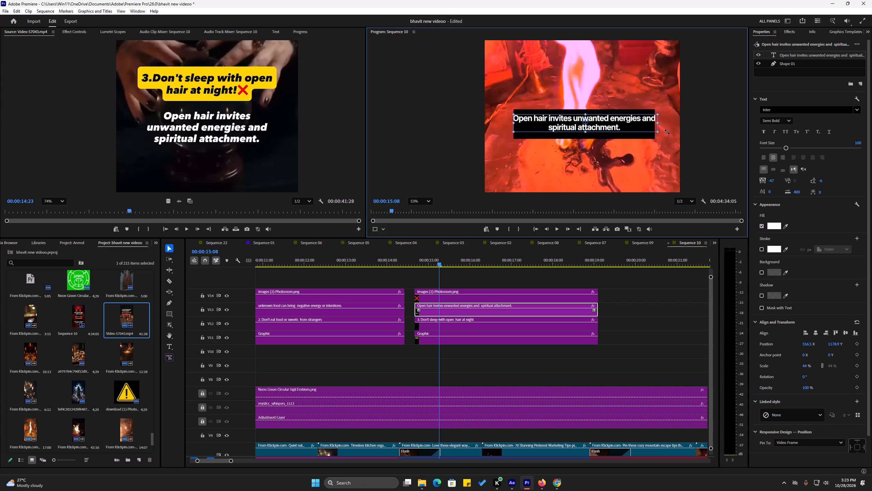
{"action": "left_click_drag", "start_coordinate": [667, 132], "coordinate": [658, 131]}
{"action": "left_click", "coordinate": [714, 138]}
{"action": "key", "text": "ctrl+s"}
Raise the bottom edge of the caption's black box to reduce its height to about 140.5.
{"action": "scroll", "coordinate": [605, 100], "scroll_direction": "up", "scroll_amount": 5}
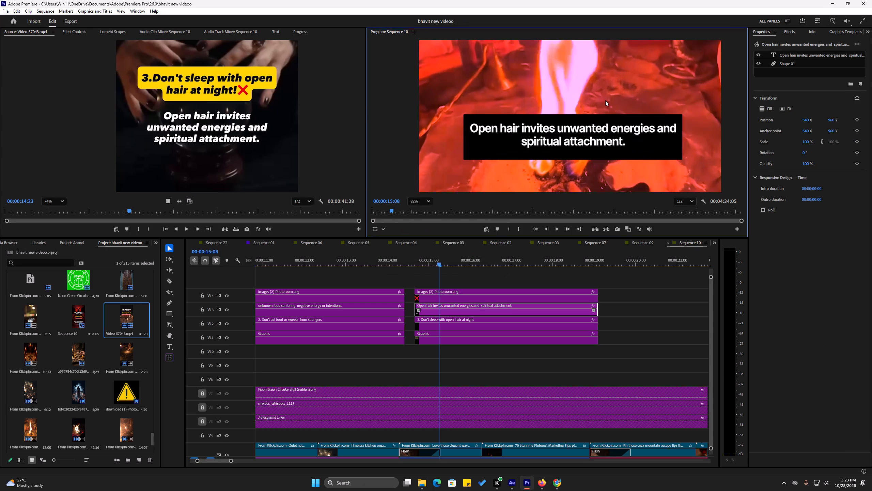
{"action": "left_click", "coordinate": [578, 119]}
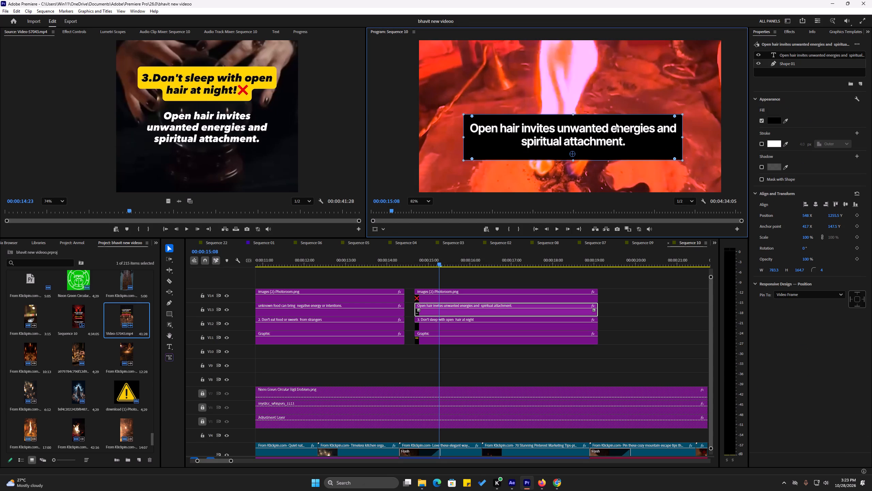
{"action": "left_click", "coordinate": [731, 106]}
{"action": "key", "text": "ctrl+s"}
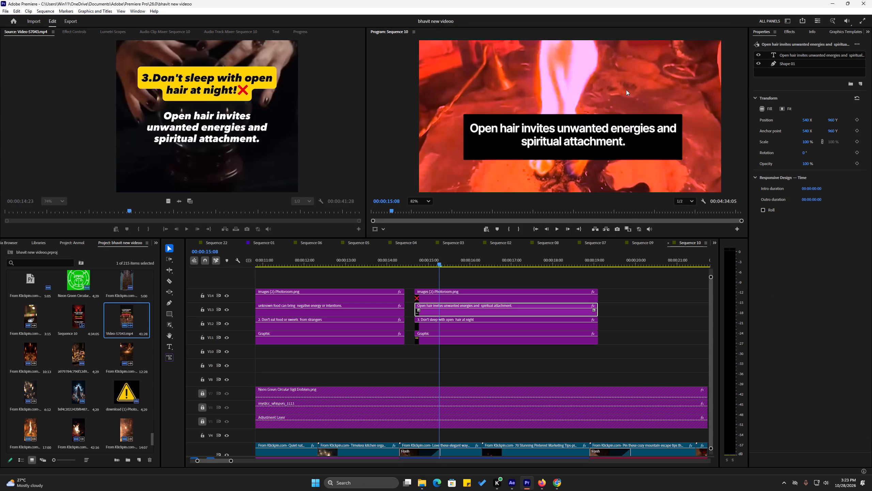
{"action": "left_click", "coordinate": [587, 114]}
{"action": "left_click", "coordinate": [587, 119]}
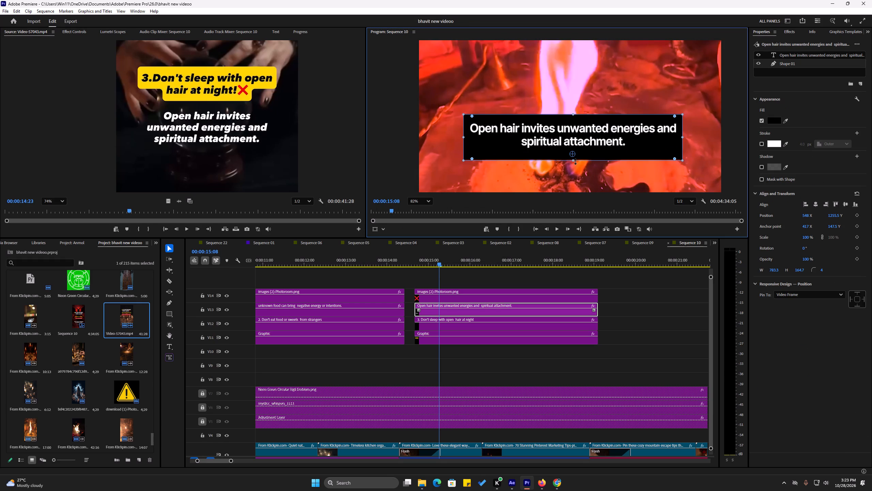
{"action": "left_click_drag", "start_coordinate": [575, 161], "coordinate": [575, 154]}
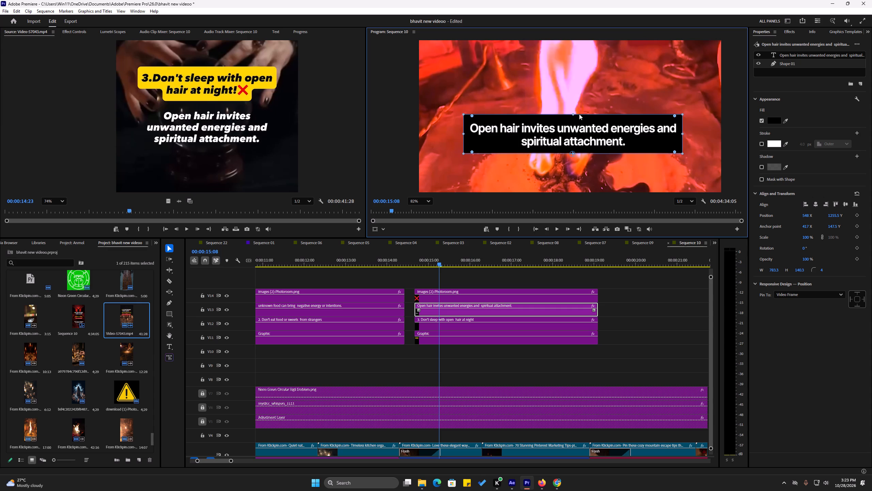
Lower the top edge of the third rule's black caption box to tighten it around the text, and save the project.
{"action": "left_click_drag", "start_coordinate": [572, 114], "coordinate": [572, 119]}
{"action": "left_click", "coordinate": [608, 88]}
{"action": "key", "text": "ctrl+s"}
{"action": "scroll", "coordinate": [604, 75], "scroll_direction": "down", "scroll_amount": 4}
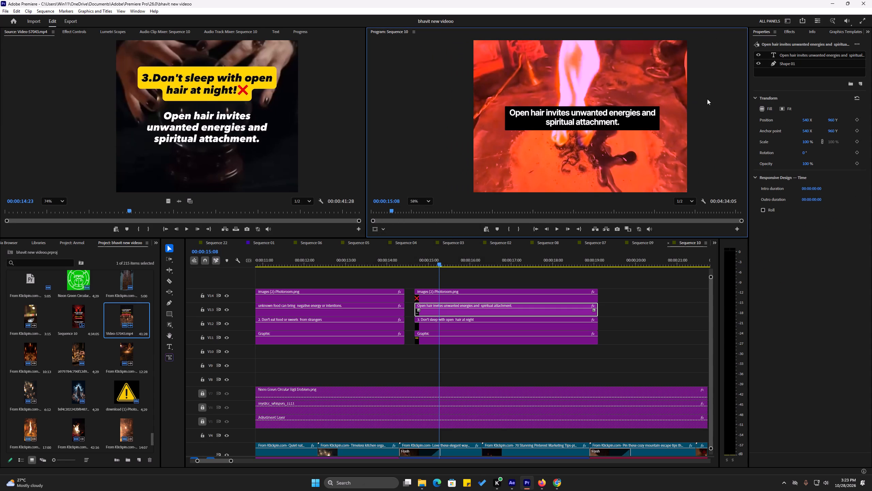
{"action": "key", "text": "ctrl+s"}
Replay the sequence from about 00:00:14:12 through the third rule to check its caption, saving the project along the way.
{"action": "left_click", "coordinate": [404, 263]}
{"action": "left_click", "coordinate": [417, 269]}
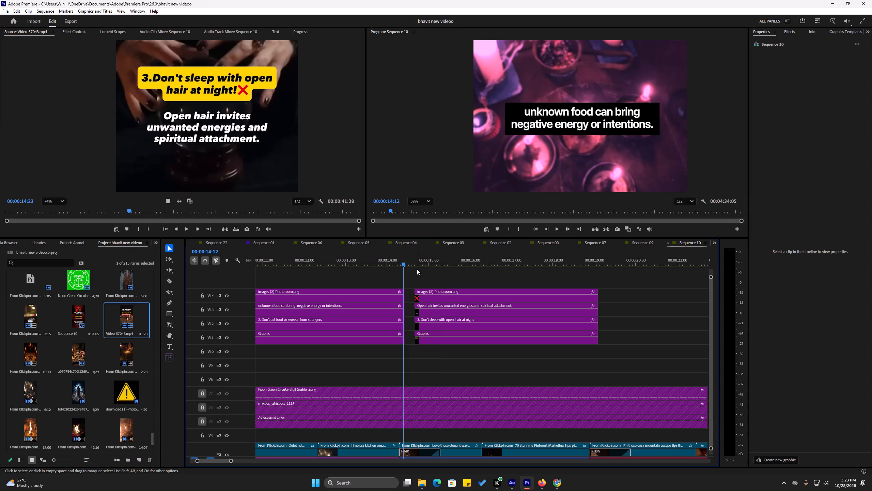
{"action": "key", "text": "ctrl+s"}
{"action": "key", "text": "space"}
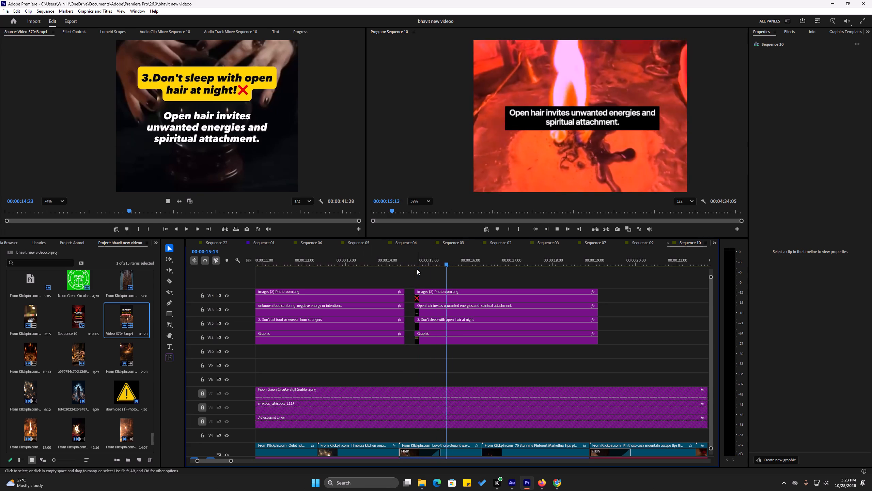
{"action": "key", "text": "space"}
{"action": "key", "text": "ctrl+s"}
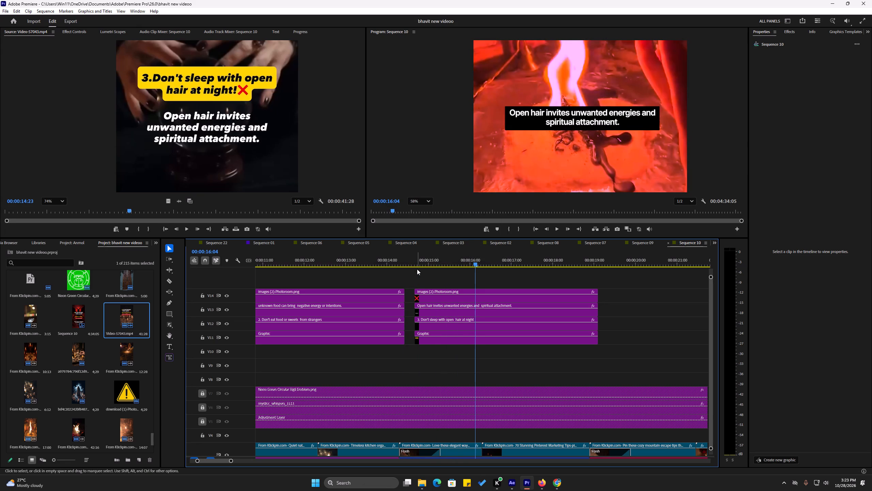
{"action": "key", "text": "space"}
{"action": "key", "text": "ctrl+s"}
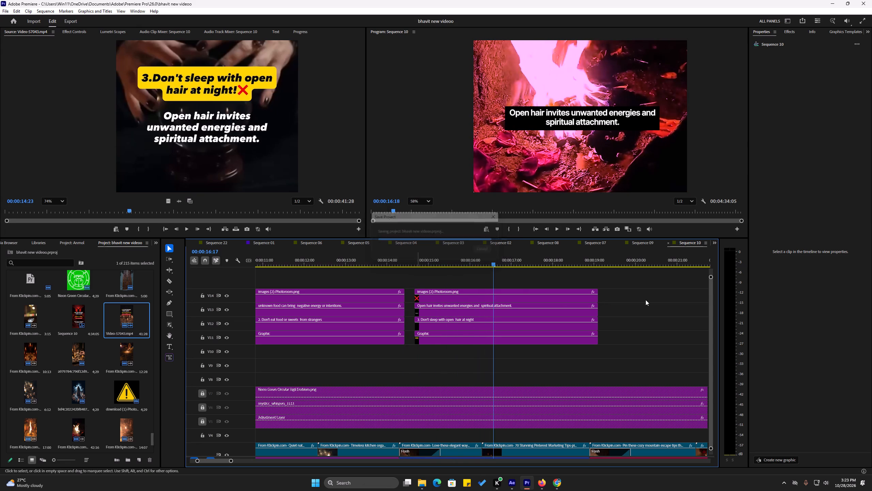
{"action": "key", "text": "space"}
{"action": "scroll", "coordinate": [472, 317], "scroll_direction": "down", "scroll_amount": 4, "text": "alt"}
{"action": "scroll", "coordinate": [636, 321], "scroll_direction": "up", "scroll_amount": 1, "text": "alt"}
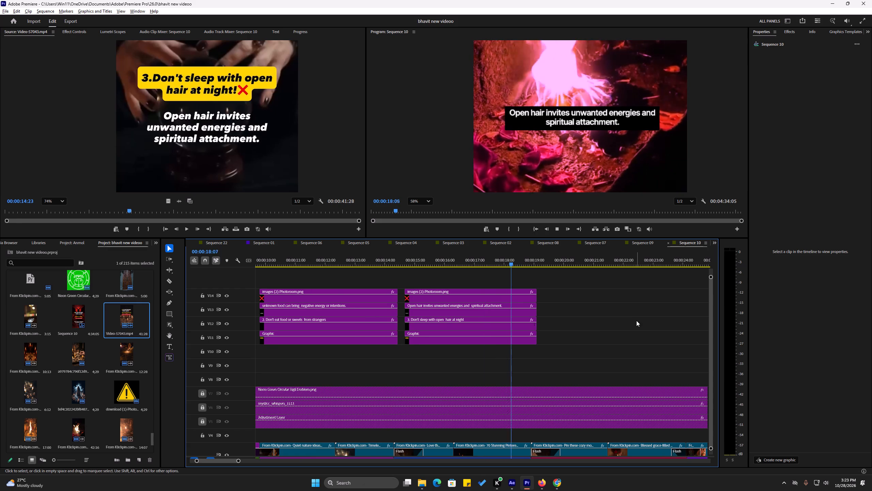
{"action": "key", "text": "space"}
Copy the third rule's four overlay clips and paste them after the flash, starting at about 00:00:19:08.
{"action": "left_click_drag", "start_coordinate": [554, 263], "coordinate": [543, 263]}
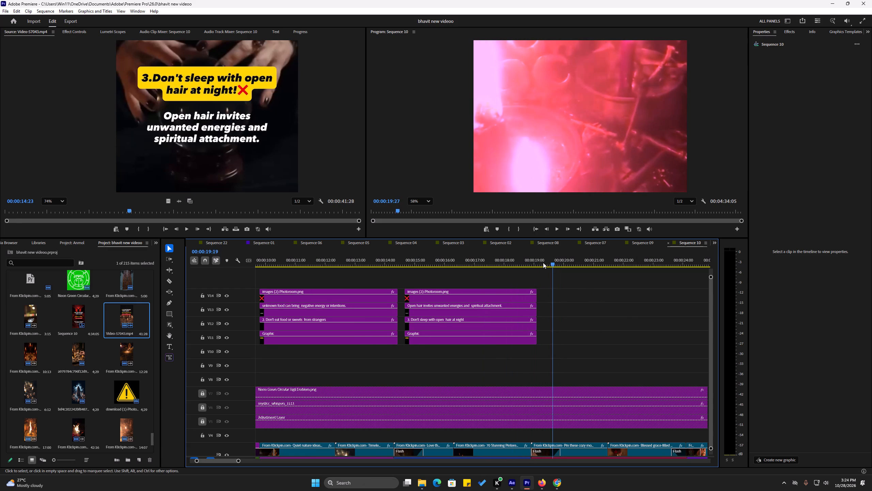
{"action": "left_click_drag", "start_coordinate": [543, 263], "coordinate": [531, 263]}
{"action": "left_click_drag", "start_coordinate": [533, 261], "coordinate": [539, 261]}
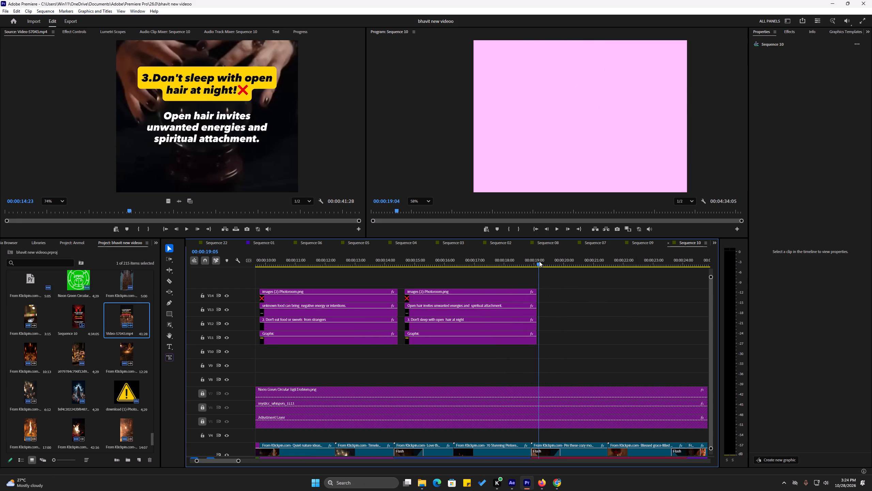
{"action": "left_click_drag", "start_coordinate": [539, 261], "coordinate": [542, 263]}
{"action": "double_click", "coordinate": [542, 259]}
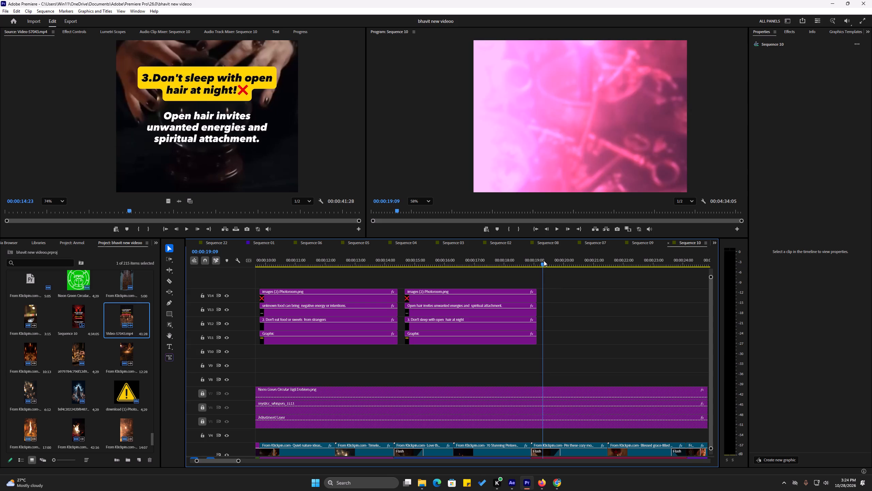
{"action": "left_click_drag", "start_coordinate": [552, 291], "coordinate": [498, 360]}
{"action": "key", "text": "ctrl+c"}
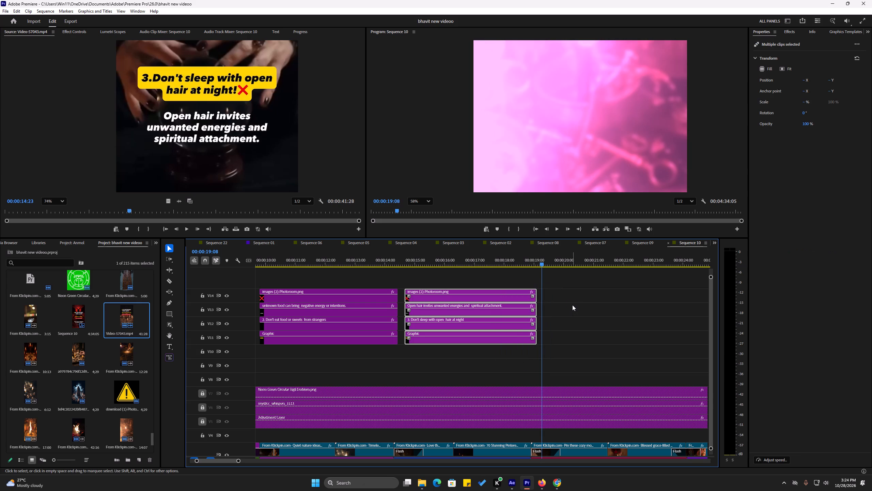
{"action": "key", "text": "ctrl+v"}
Replay the pasted overlays from about 00:00:19:04 past their end to check their timing, saving the project along the way.
{"action": "left_click", "coordinate": [539, 262]}
{"action": "key", "text": "space"}
{"action": "scroll", "coordinate": [453, 272], "scroll_direction": "down", "scroll_amount": 2, "text": "alt"}
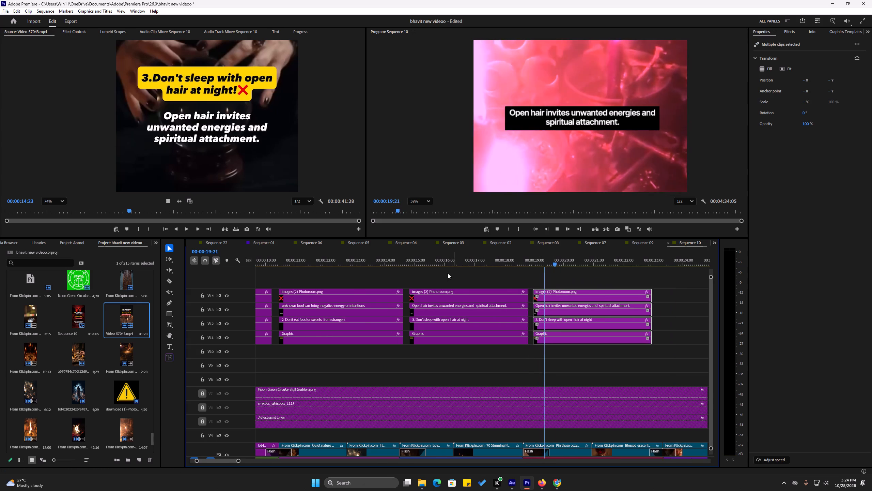
{"action": "scroll", "coordinate": [448, 273], "scroll_direction": "down", "scroll_amount": 2, "text": "alt"}
{"action": "key", "text": "space"}
{"action": "key", "text": "ctrl+s"}
{"action": "key", "text": "space"}
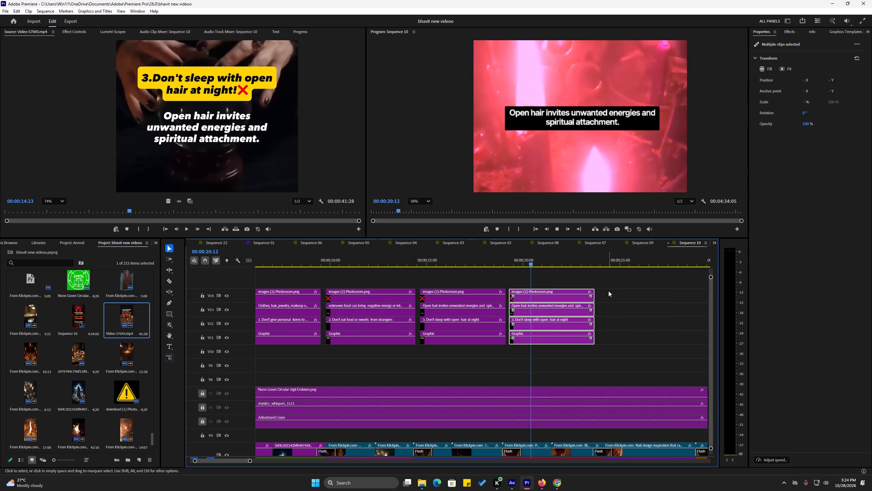
{"action": "scroll", "coordinate": [620, 289], "scroll_direction": "up", "scroll_amount": 4, "text": "alt"}
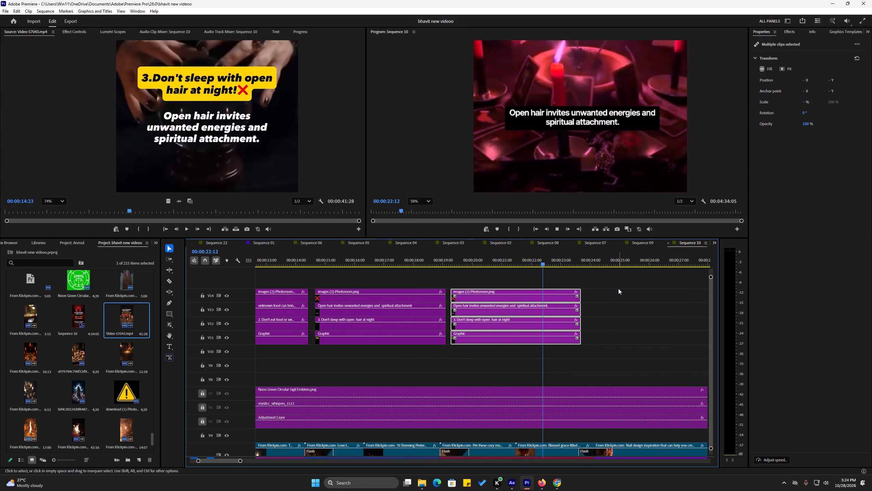
{"action": "key", "text": "space"}
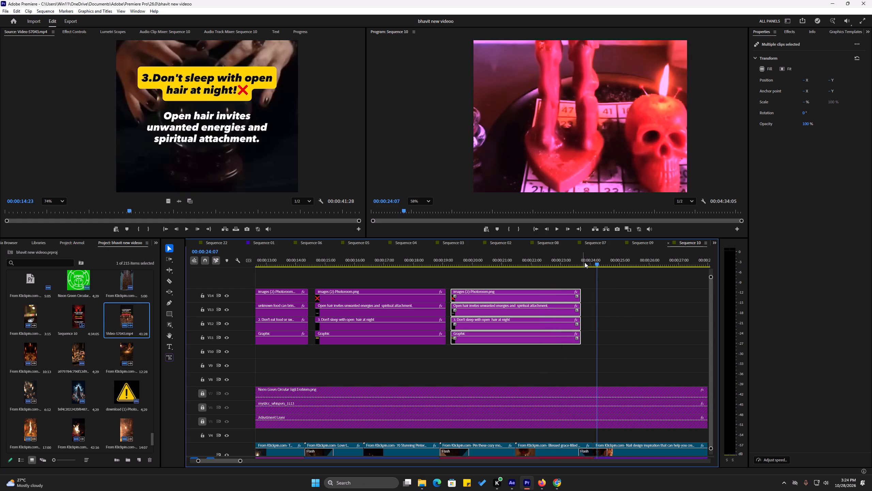
Extend the pasted overlays' end by one frame to a duration of 00:00:04:14, check playback, and save the project.
{"action": "left_click", "coordinate": [588, 260]}
{"action": "left_click_drag", "start_coordinate": [586, 259], "coordinate": [576, 262]}
{"action": "left_click_drag", "start_coordinate": [578, 262], "coordinate": [585, 263]}
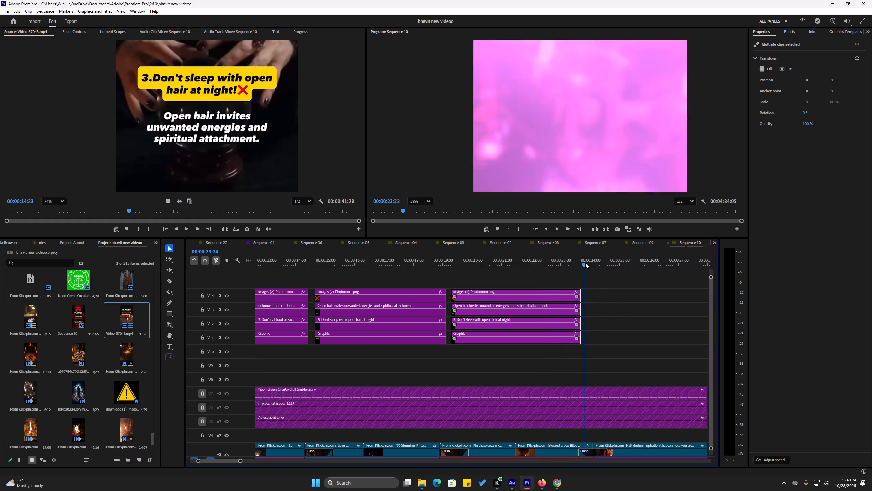
{"action": "left_click_drag", "start_coordinate": [585, 263], "coordinate": [584, 262]}
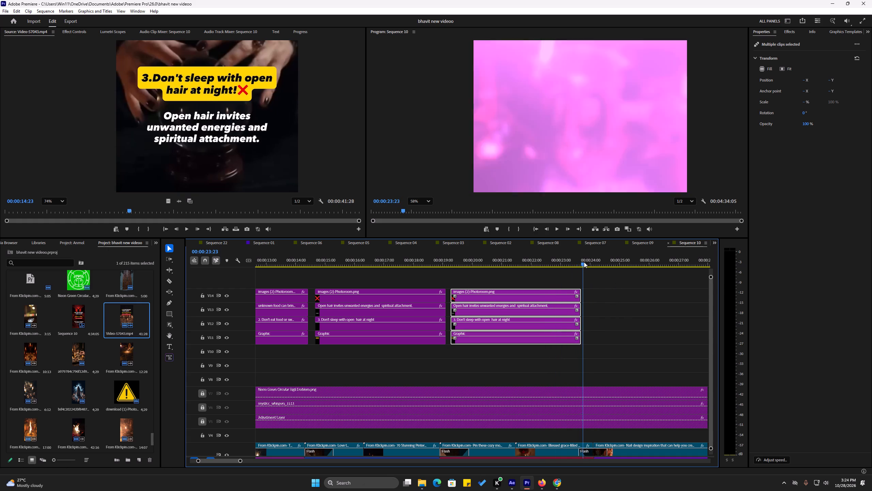
{"action": "left_click_drag", "start_coordinate": [584, 262], "coordinate": [585, 262]}
{"action": "scroll", "coordinate": [595, 290], "scroll_direction": "up", "scroll_amount": 6, "text": "alt"}
{"action": "left_click", "coordinate": [569, 296]}
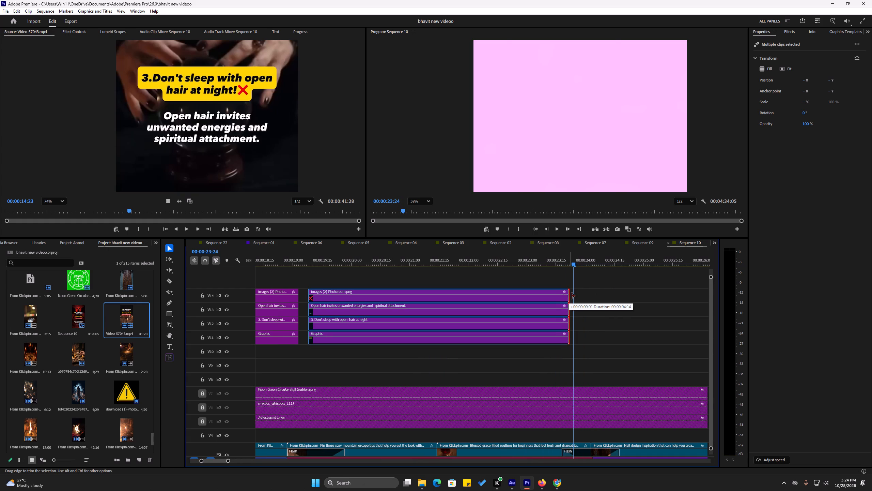
{"action": "left_click", "coordinate": [558, 261]}
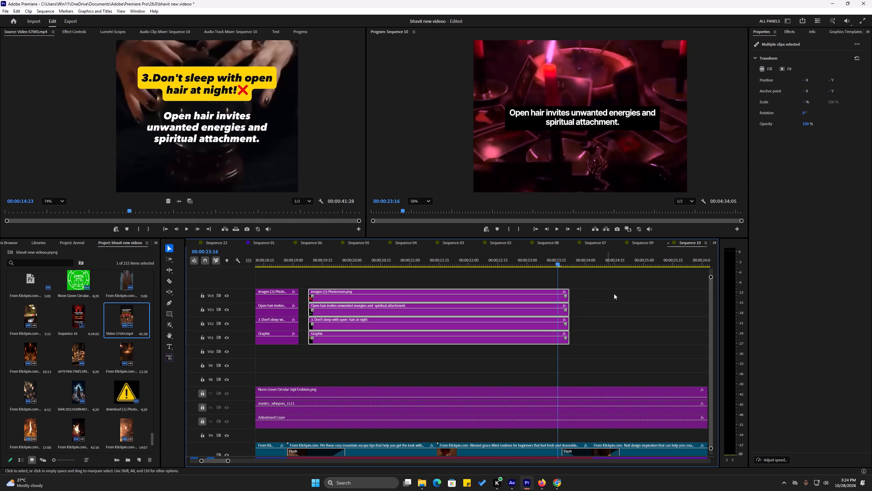
{"action": "key", "text": "space"}
{"action": "key", "text": "space"}
{"action": "key", "text": "ctrl+s"}
Copy the four overlay clips that start near 00:00:19:08 and paste them at about 00:00:24:00.
{"action": "left_click", "coordinate": [590, 261]}
{"action": "left_click_drag", "start_coordinate": [589, 261], "coordinate": [588, 261]}
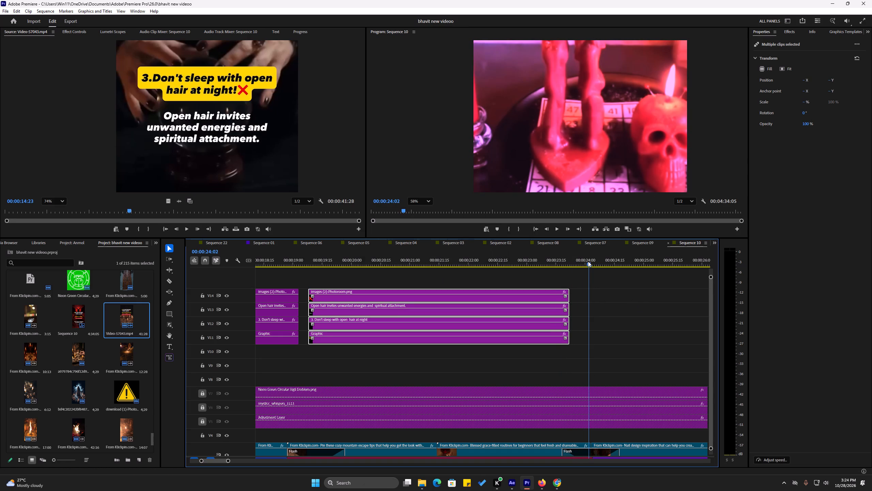
{"action": "left_click_drag", "start_coordinate": [588, 261], "coordinate": [572, 264]}
{"action": "left_click_drag", "start_coordinate": [583, 261], "coordinate": [577, 261]}
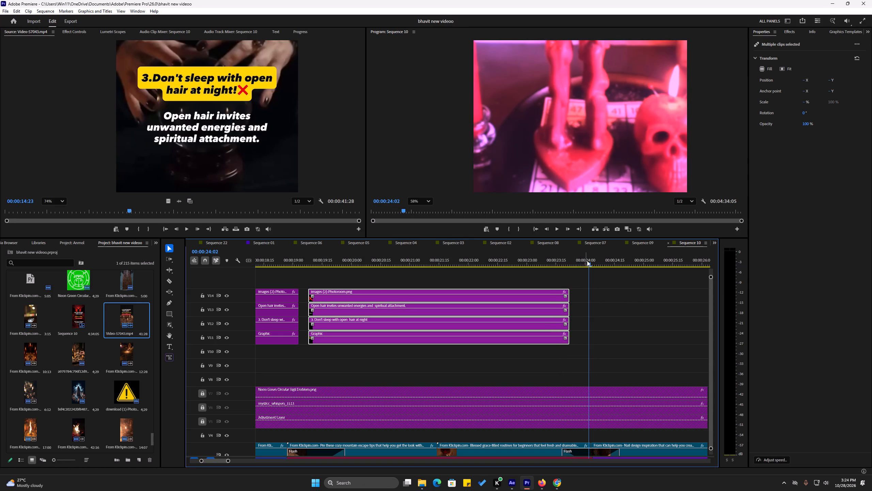
{"action": "left_click", "coordinate": [587, 261]}
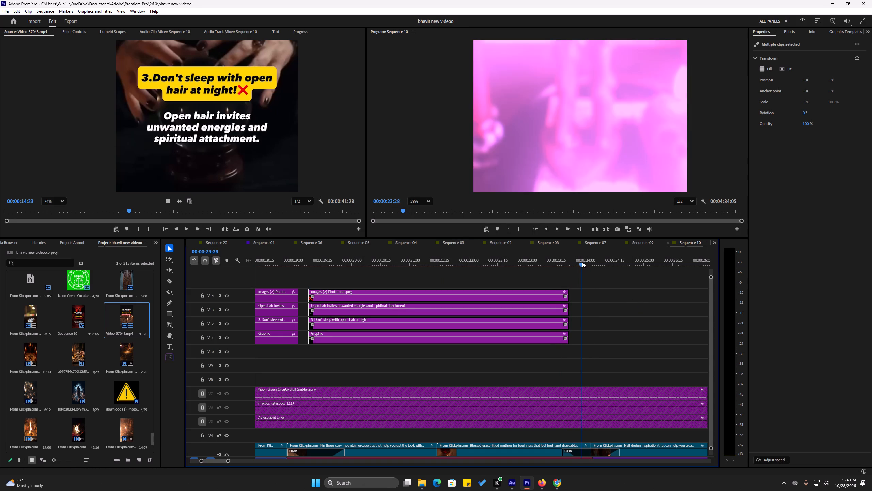
{"action": "left_click_drag", "start_coordinate": [594, 287], "coordinate": [534, 343]}
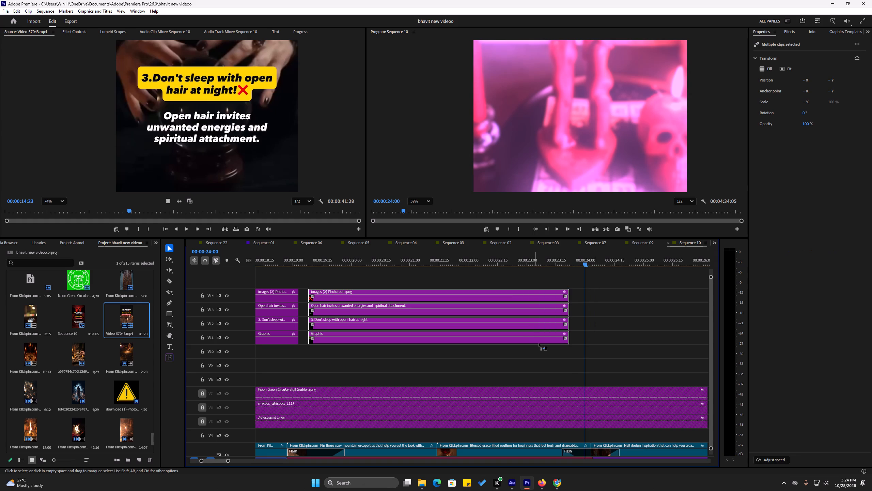
{"action": "key", "text": "ctrl+c"}
{"action": "key", "text": "ctrl+v"}
Scrub back to about 00:00:09:24 and replay the second and third rules to check the overlays in full frame, saving the project.
{"action": "left_click", "coordinate": [483, 265]}
{"action": "left_click_drag", "start_coordinate": [482, 264], "coordinate": [440, 266]}
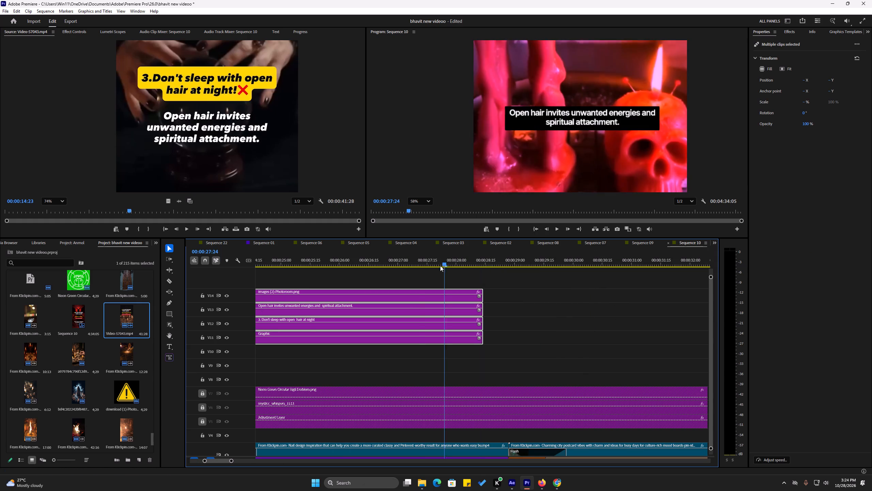
{"action": "left_click_drag", "start_coordinate": [440, 266], "coordinate": [181, 292]}
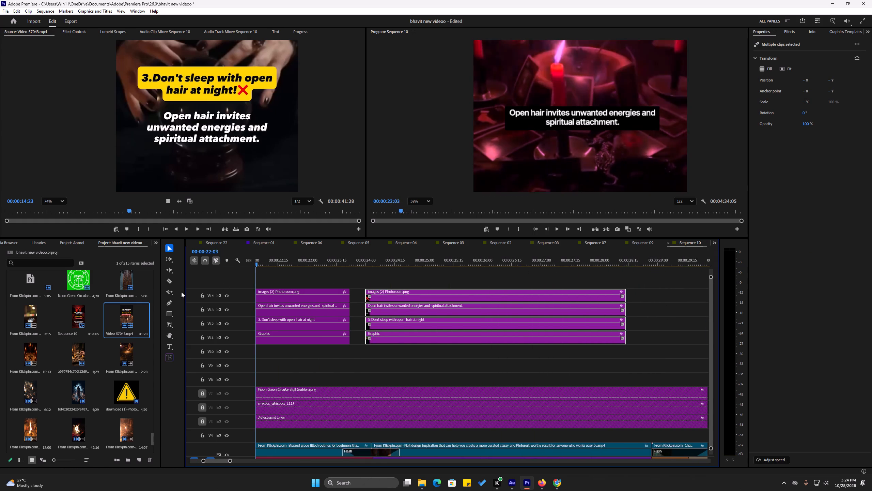
{"action": "left_click_drag", "start_coordinate": [181, 292], "coordinate": [171, 292]}
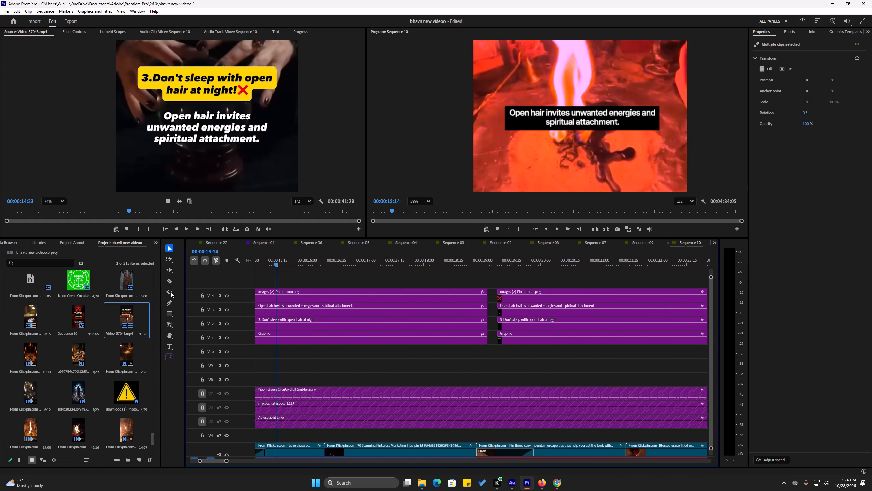
{"action": "left_click_drag", "start_coordinate": [171, 292], "coordinate": [231, 295]}
{"action": "key", "text": "space"}
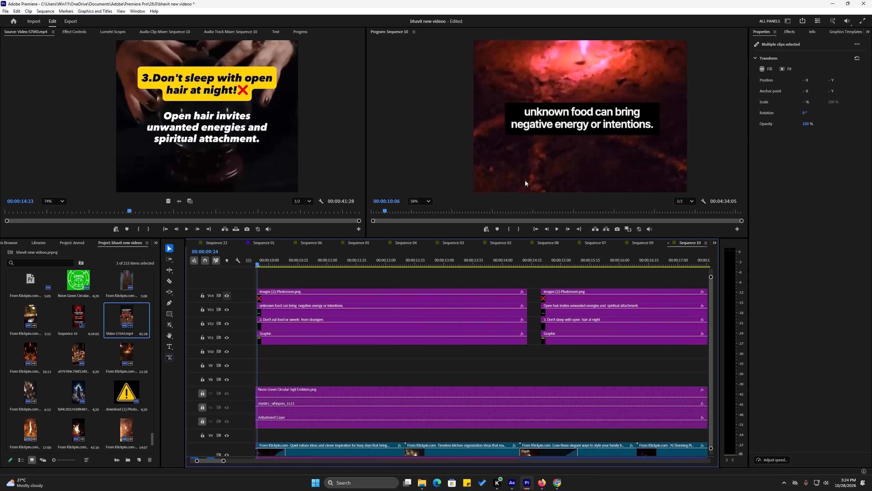
{"action": "scroll", "coordinate": [589, 141], "scroll_direction": "down", "scroll_amount": 14}
{"action": "scroll", "coordinate": [590, 116], "scroll_direction": "up", "scroll_amount": 5}
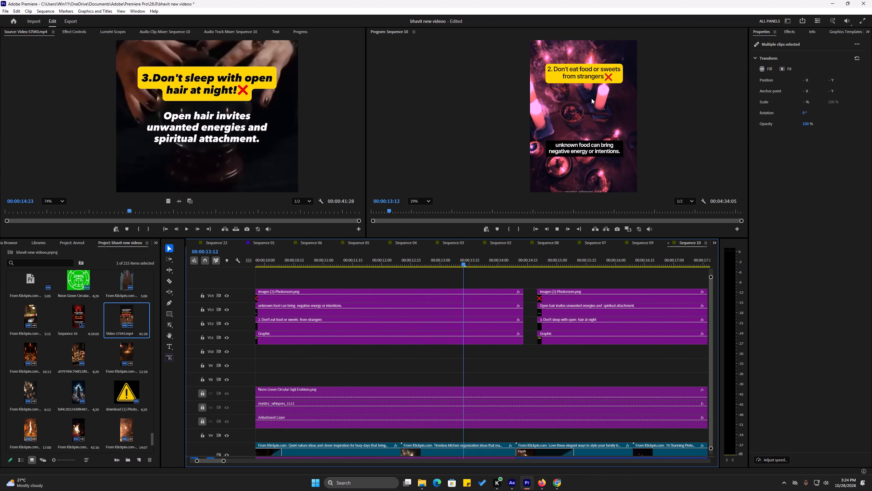
{"action": "key", "text": "space"}
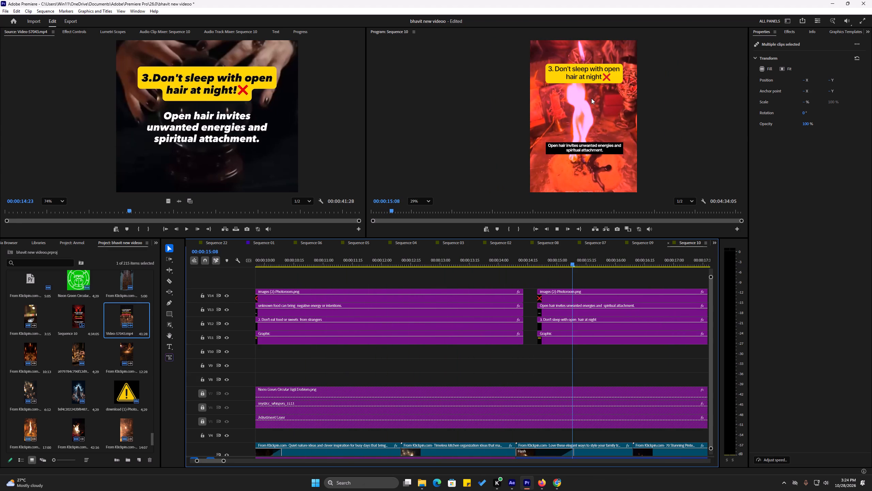
{"action": "key", "text": "ctrl+s"}
{"action": "key", "text": "space"}
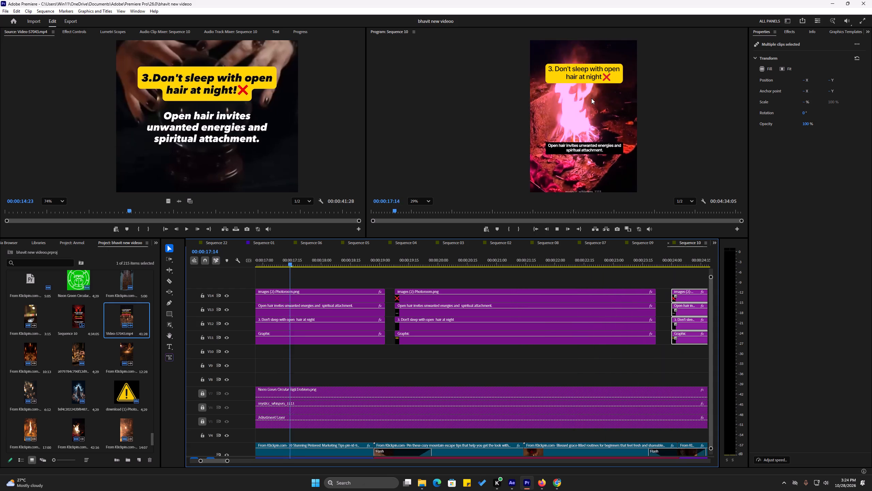
{"action": "key", "text": "space"}
In the third rule's heading, shift the red cross's anchor point to about 359.7, 287.5 and nudge it toward "night" at position 782, 476.9.
{"action": "scroll", "coordinate": [623, 60], "scroll_direction": "up", "scroll_amount": 4}
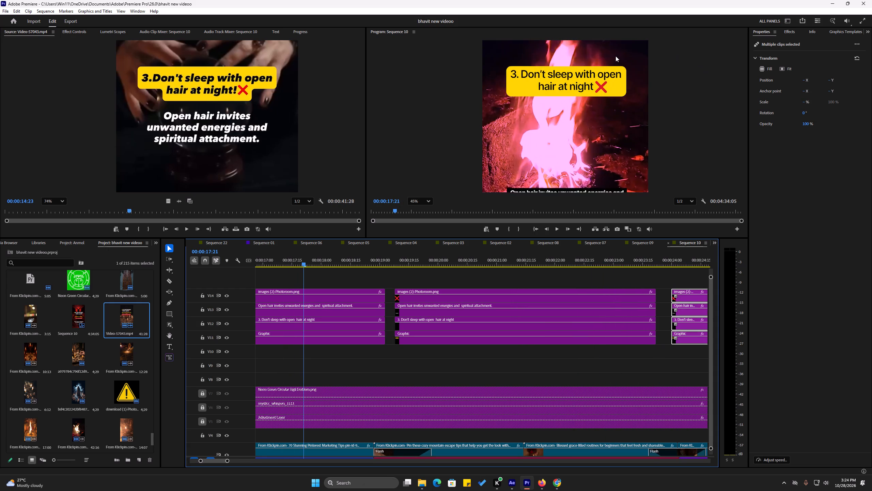
{"action": "scroll", "coordinate": [616, 56], "scroll_direction": "up", "scroll_amount": 2}
{"action": "left_click", "coordinate": [351, 290]}
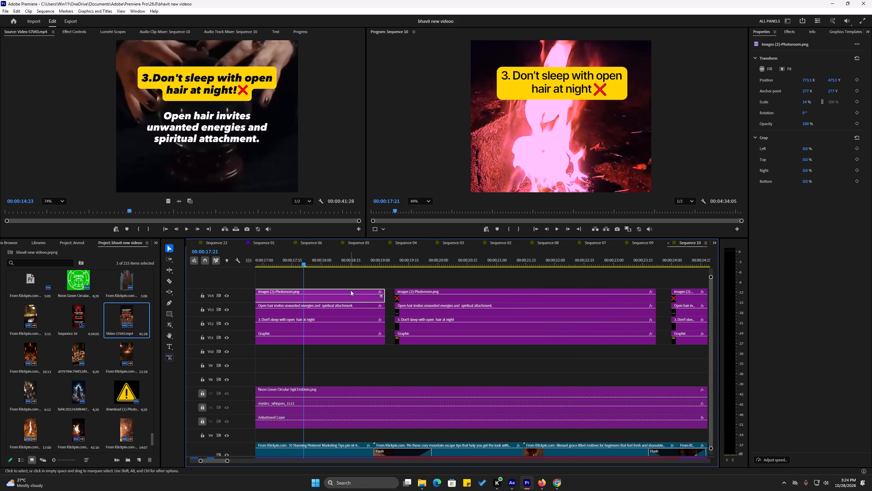
{"action": "scroll", "coordinate": [577, 80], "scroll_direction": "up", "scroll_amount": 4}
{"action": "left_click", "coordinate": [612, 92]}
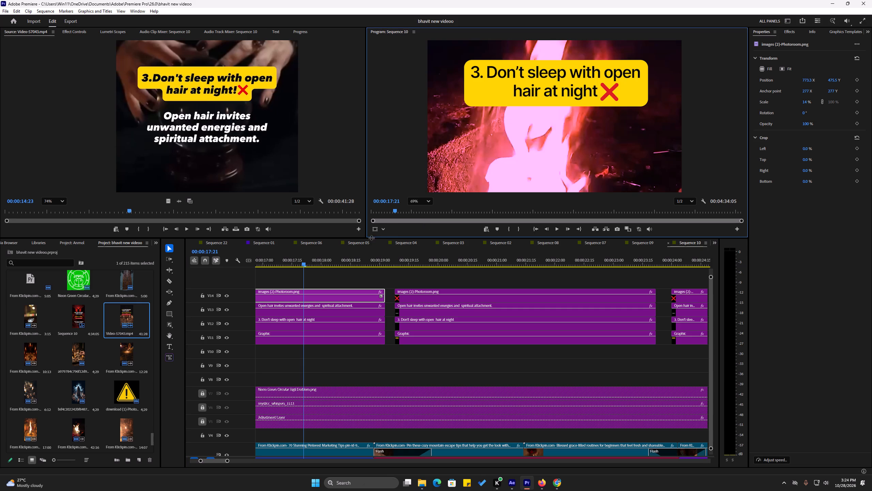
{"action": "left_click", "coordinate": [375, 230]}
{"action": "left_click", "coordinate": [610, 95]}
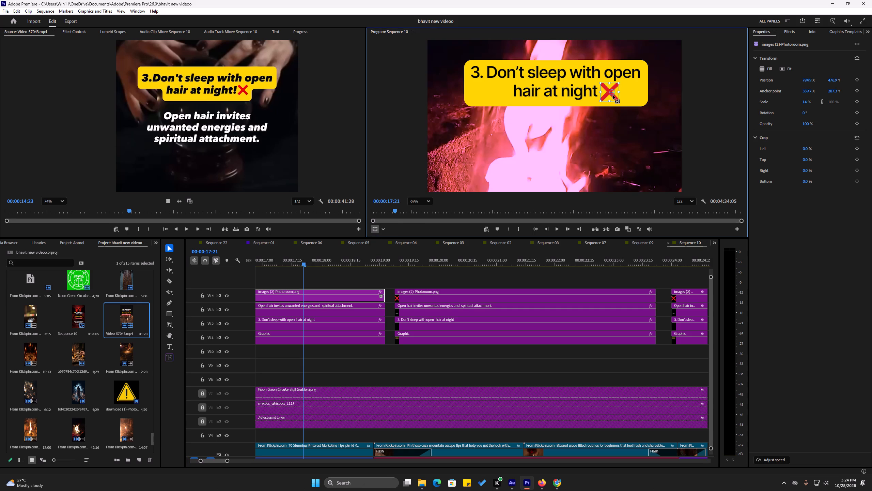
{"action": "left_click", "coordinate": [606, 97]}
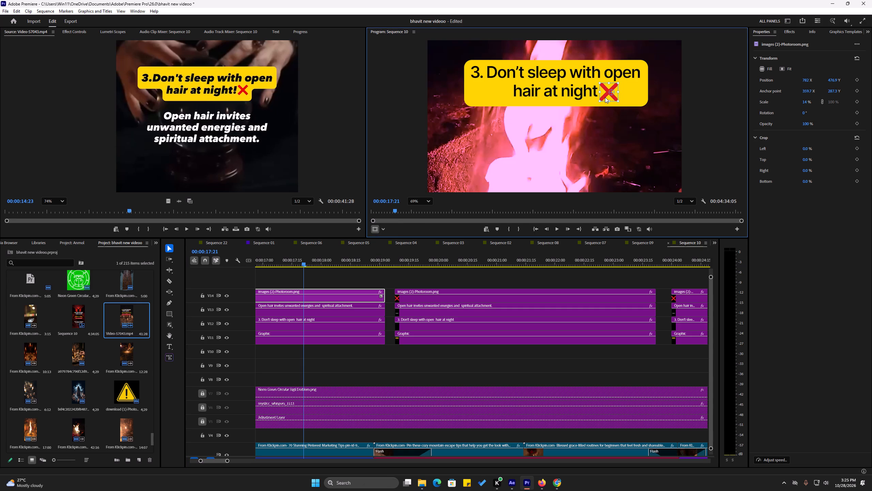
{"action": "left_click", "coordinate": [613, 120]}
{"action": "left_click", "coordinate": [706, 107]}
{"action": "scroll", "coordinate": [682, 120], "scroll_direction": "down", "scroll_amount": 1}
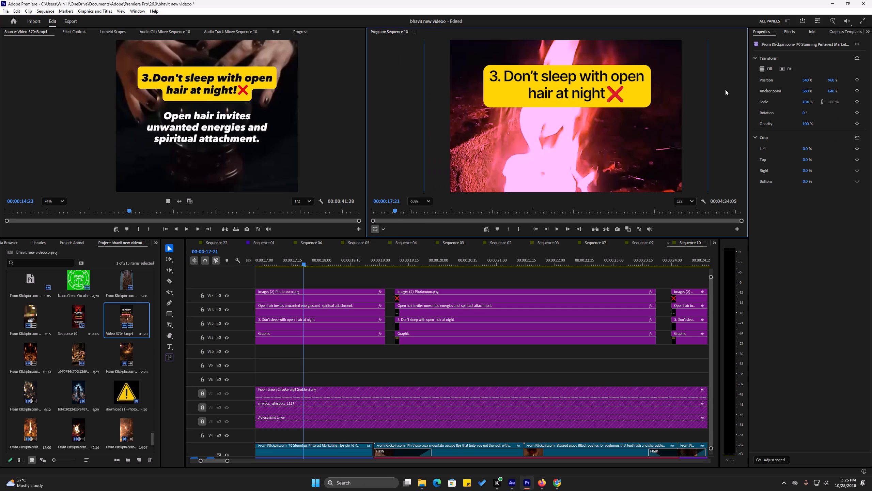
Save the project and play Sequence 10 on to the next overlay set at about 00:00:19:17.
{"action": "key", "text": "ctrl+s"}
{"action": "key", "text": "space"}
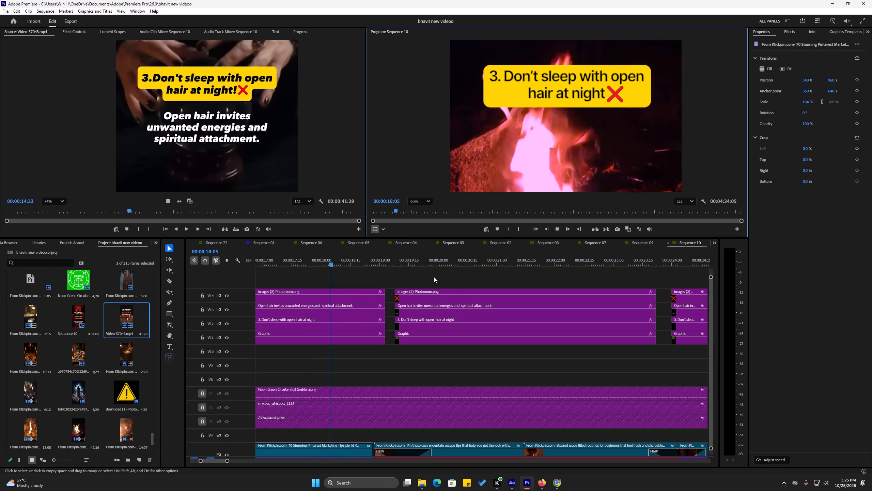
{"action": "key", "text": "space"}
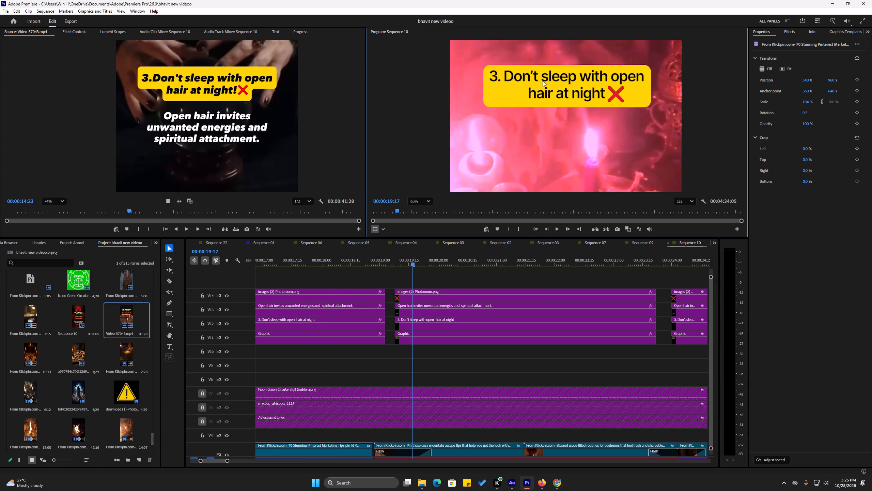
Scrub the reference video to about 00:00:20:02 to read the fourth rule's heading and caption, and save the project.
{"action": "left_click_drag", "start_coordinate": [133, 211], "coordinate": [162, 214]}
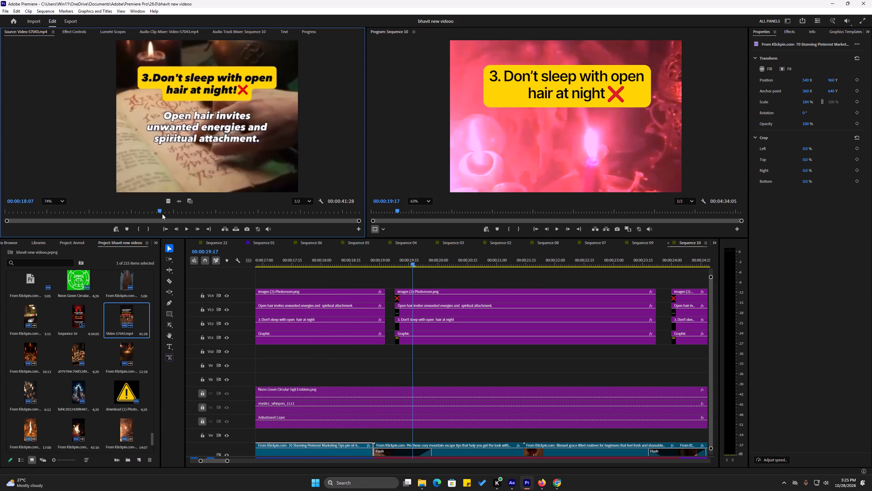
{"action": "left_click_drag", "start_coordinate": [162, 214], "coordinate": [175, 214]}
{"action": "middle_click_drag", "start_coordinate": [220, 135], "coordinate": [218, 126]}
{"action": "scroll", "coordinate": [211, 99], "scroll_direction": "up", "scroll_amount": 2}
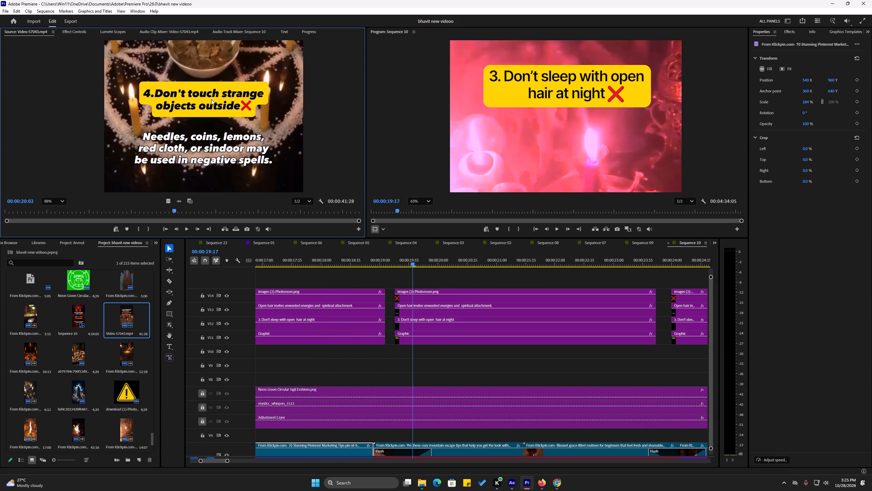
{"action": "middle_click_drag", "start_coordinate": [220, 115], "coordinate": [221, 77]}
{"action": "middle_click_drag", "start_coordinate": [239, 133], "coordinate": [244, 130]}
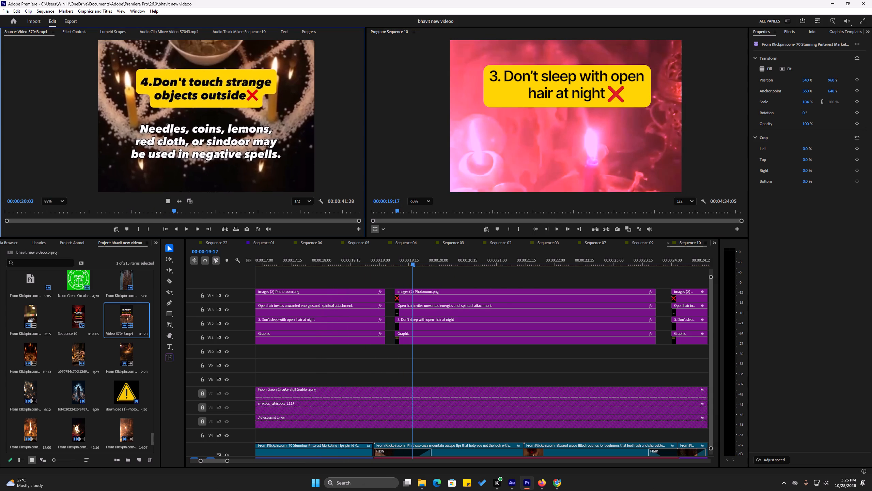
{"action": "middle_click_drag", "start_coordinate": [244, 130], "coordinate": [244, 132]}
{"action": "scroll", "coordinate": [244, 132], "scroll_direction": "down", "scroll_amount": 9}
{"action": "scroll", "coordinate": [202, 127], "scroll_direction": "up", "scroll_amount": 8}
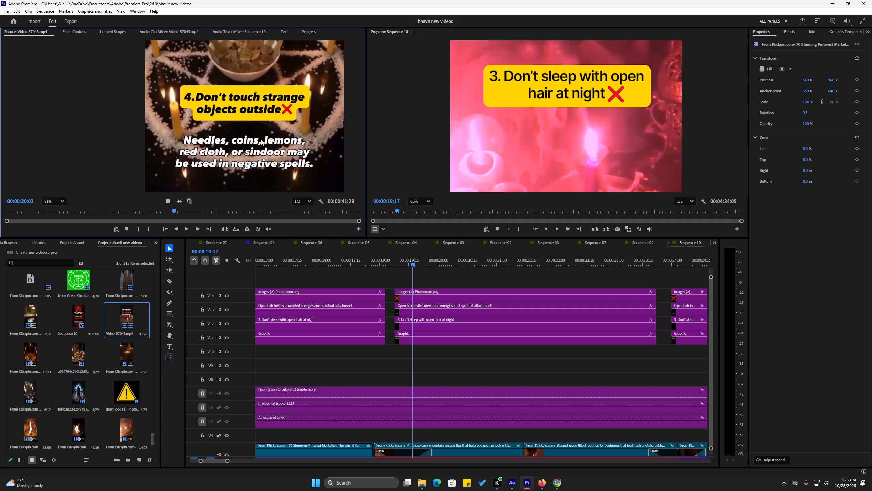
{"action": "middle_click_drag", "start_coordinate": [264, 128], "coordinate": [258, 126]}
{"action": "key", "text": "ctrl+s"}
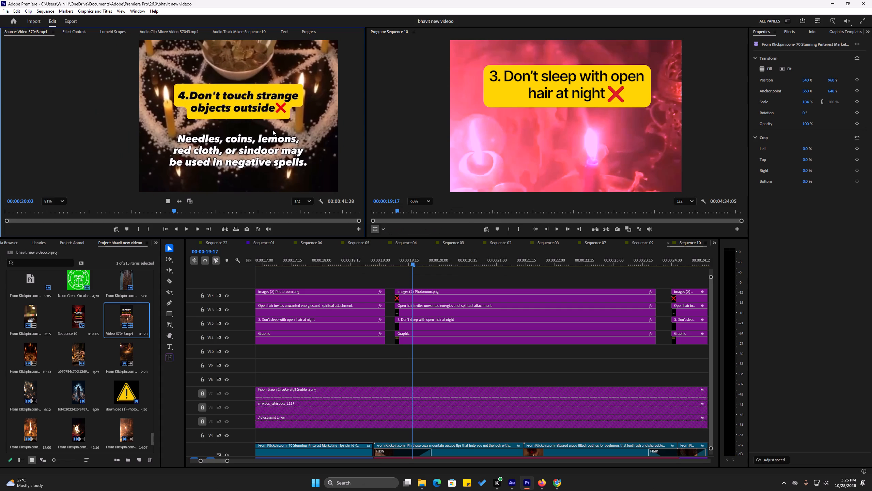
In the copied heading starting near 00:00:19:08, replace "sleep with open hair at night" with "touch strange objects outside", breaking the line before "objects".
{"action": "left_click", "coordinate": [593, 84]}
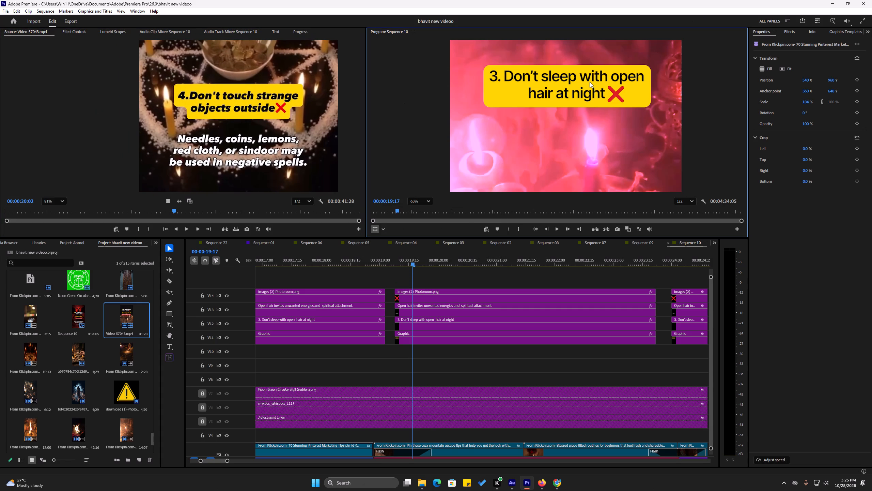
{"action": "left_click", "coordinate": [590, 82]}
{"action": "left_click", "coordinate": [449, 323]}
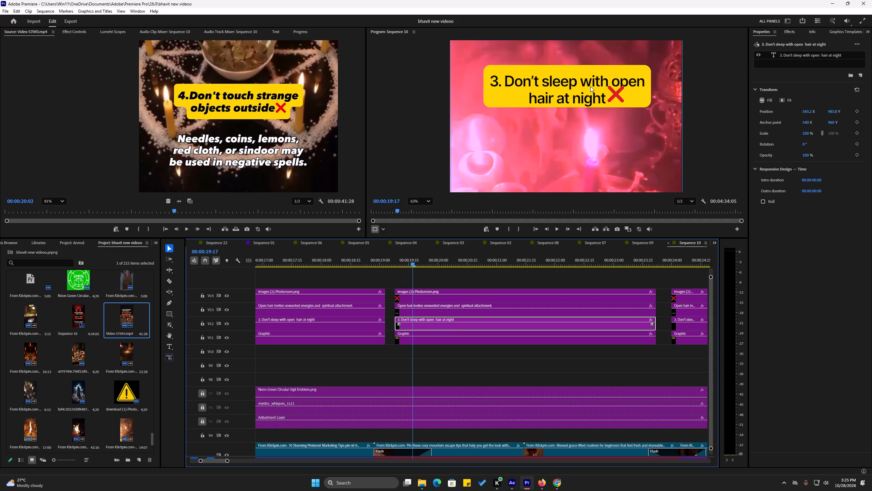
{"action": "key", "text": "ctrl+z"}
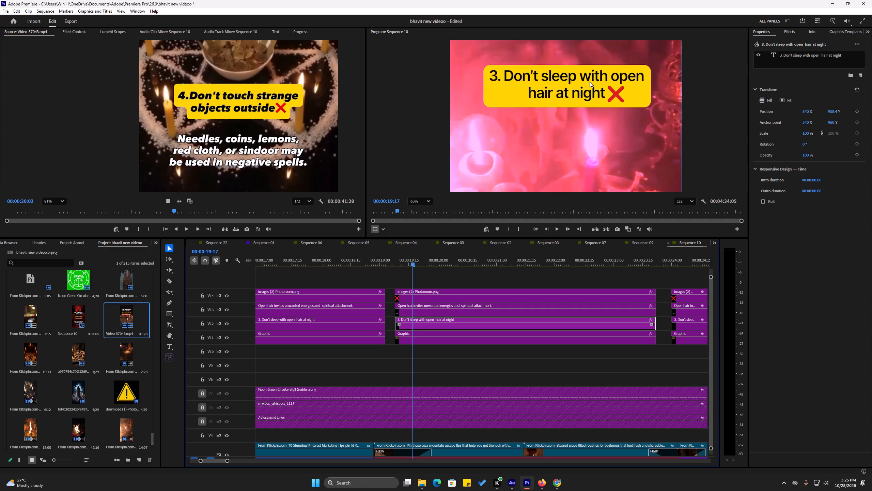
{"action": "left_click", "coordinate": [590, 81]}
{"action": "double_click", "coordinate": [585, 81]}
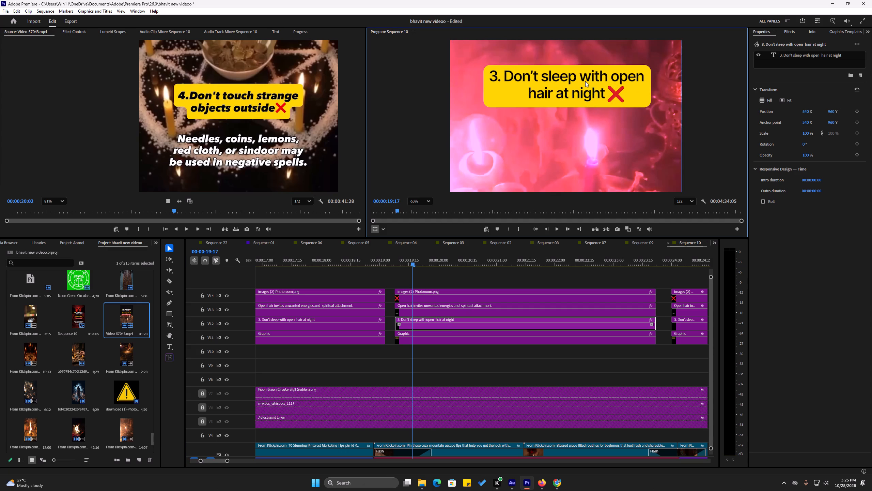
{"action": "left_click", "coordinate": [809, 53]}
{"action": "double_click", "coordinate": [547, 89]}
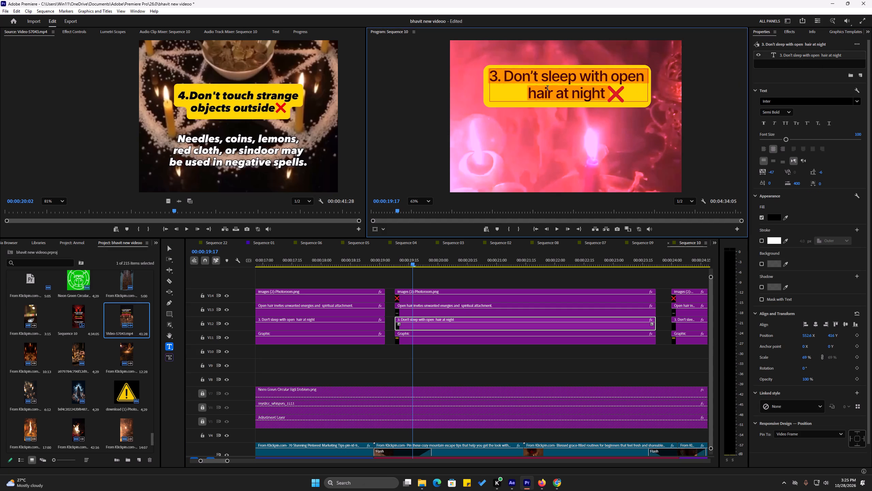
{"action": "left_click_drag", "start_coordinate": [541, 75], "coordinate": [606, 98]}
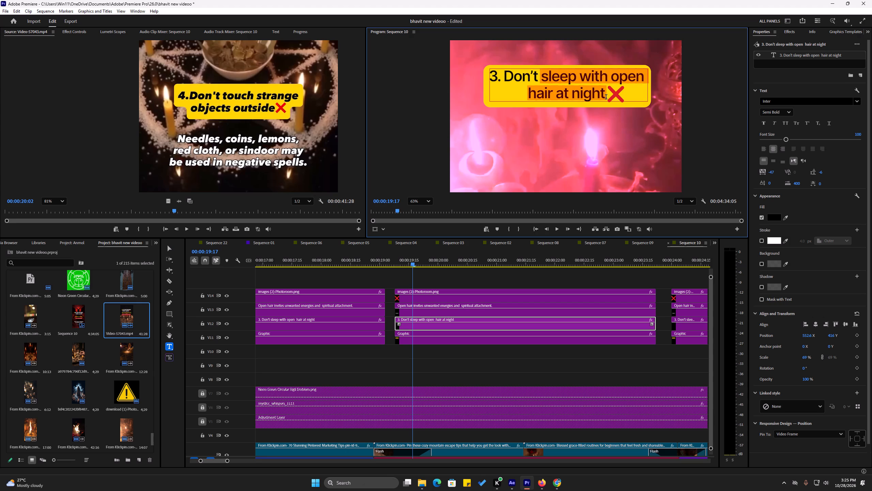
{"action": "type", "text": "touch"}
{"action": "key", "text": "space"}
{"action": "type", "text": "stran"}
{"action": "type", "text": "ge"}
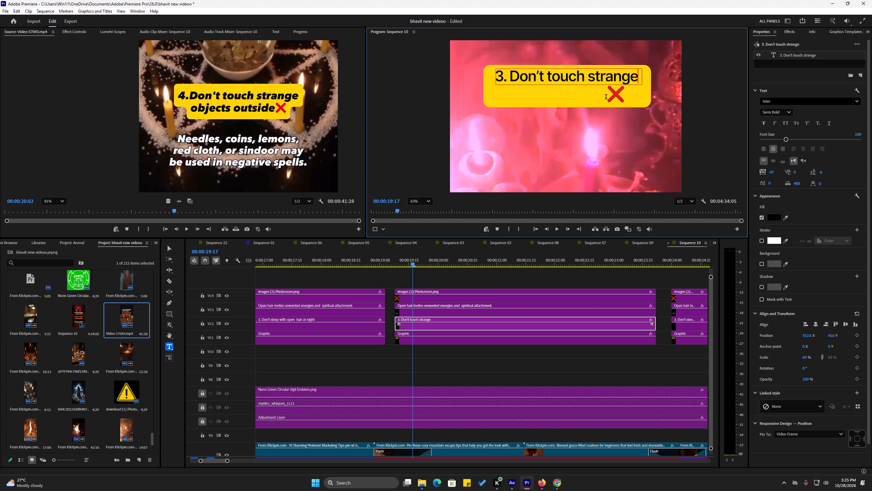
{"action": "key", "text": "Return"}
{"action": "key", "text": "p"}
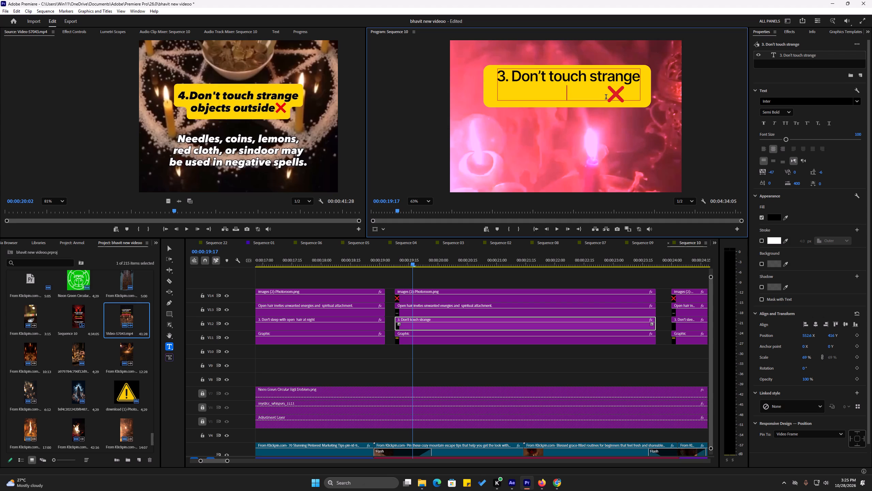
{"action": "key", "text": "BackSpace"}
{"action": "type", "text": "obje"}
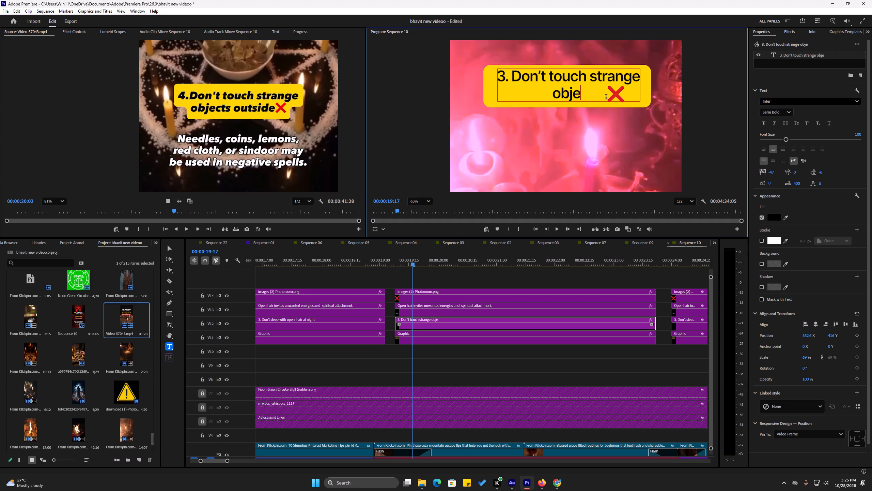
{"action": "type", "text": "cts"}
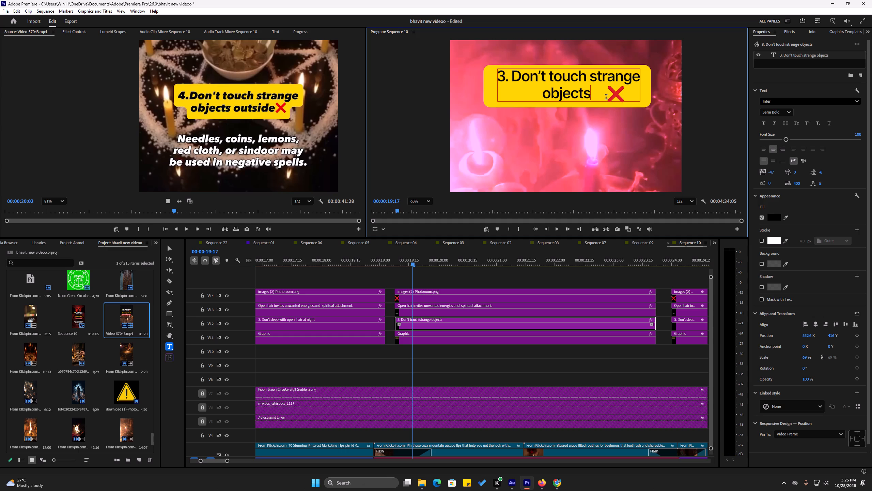
{"action": "key", "text": "space"}
{"action": "type", "text": "outside"}
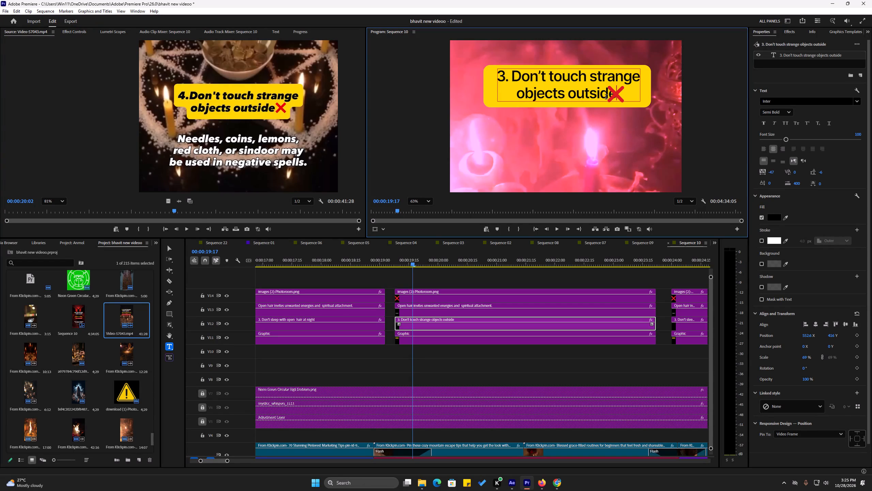
Change the rule number in the "Don't touch strange objects outside" heading to 4.
{"action": "left_click", "coordinate": [169, 249]}
{"action": "left_click", "coordinate": [551, 89]}
{"action": "double_click", "coordinate": [545, 75]}
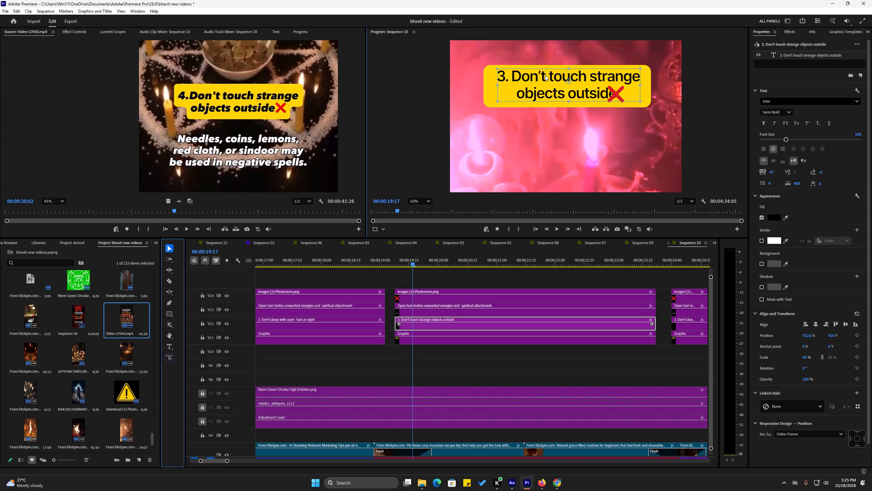
{"action": "left_click", "coordinate": [504, 77]}
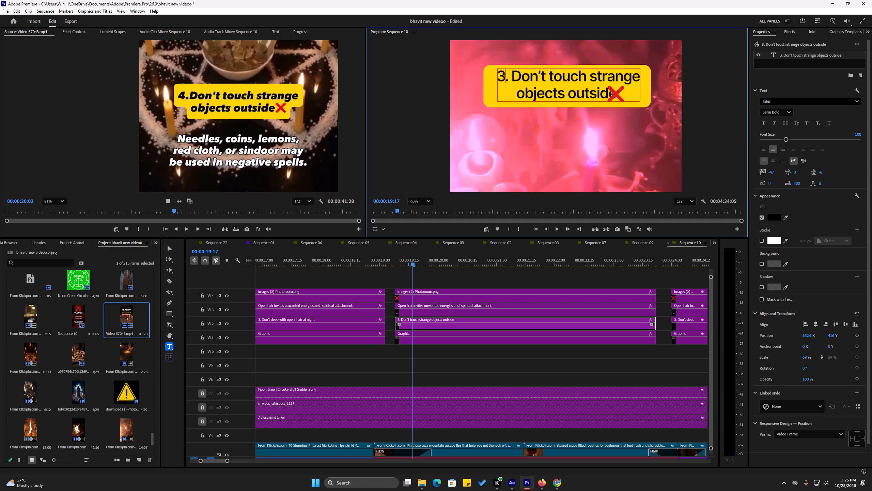
{"action": "key", "text": "BackSpace"}
{"action": "key", "text": "4"}
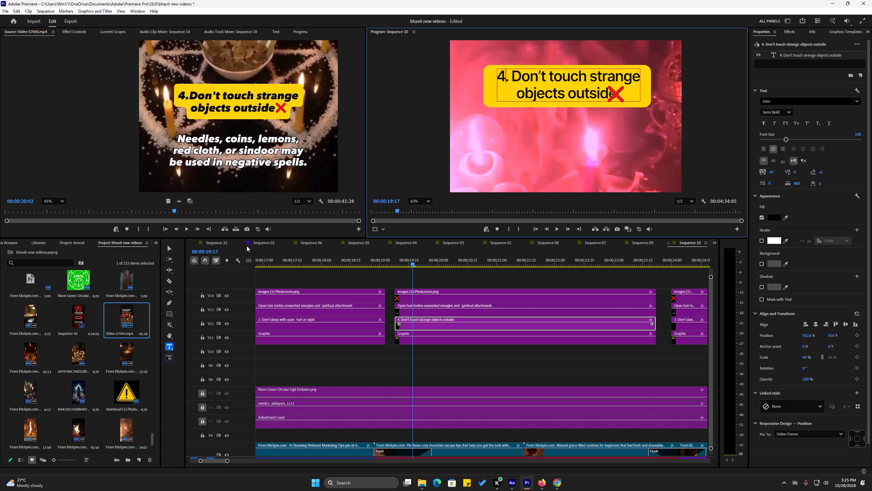
{"action": "left_click", "coordinate": [172, 247]}
Shift the fourth rule's heading text within its yellow box to position 543, 414.4.
{"action": "left_click", "coordinate": [586, 92]}
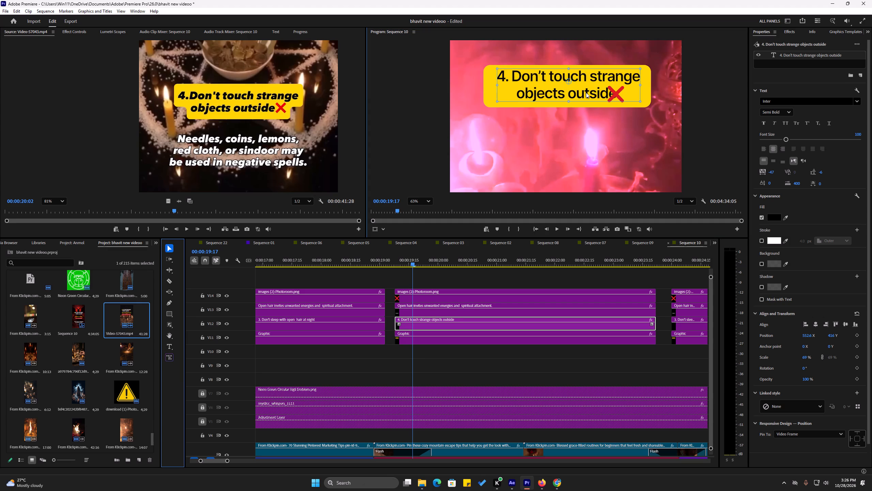
{"action": "left_click", "coordinate": [569, 91]}
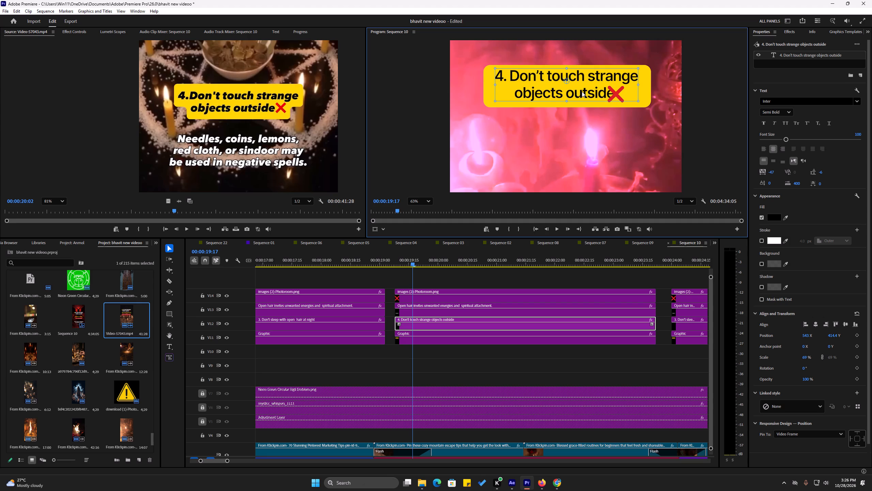
{"action": "double_click", "coordinate": [582, 91]}
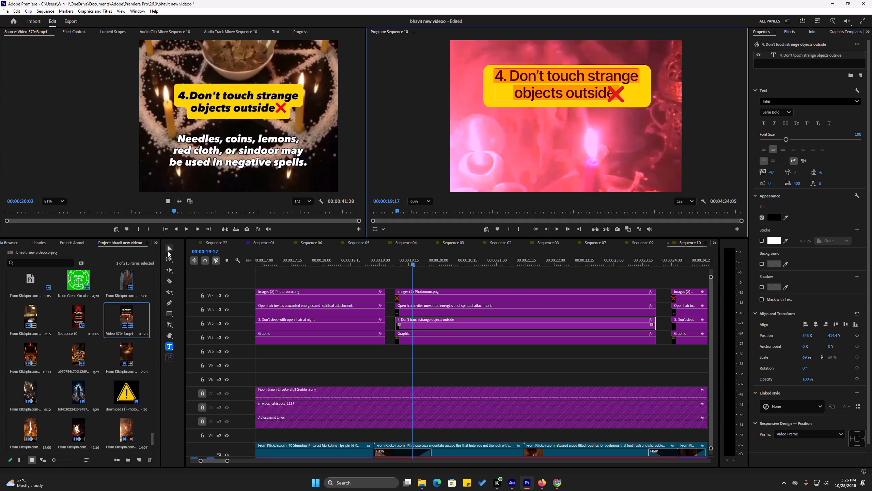
{"action": "left_click", "coordinate": [170, 249]}
{"action": "left_click", "coordinate": [447, 278]}
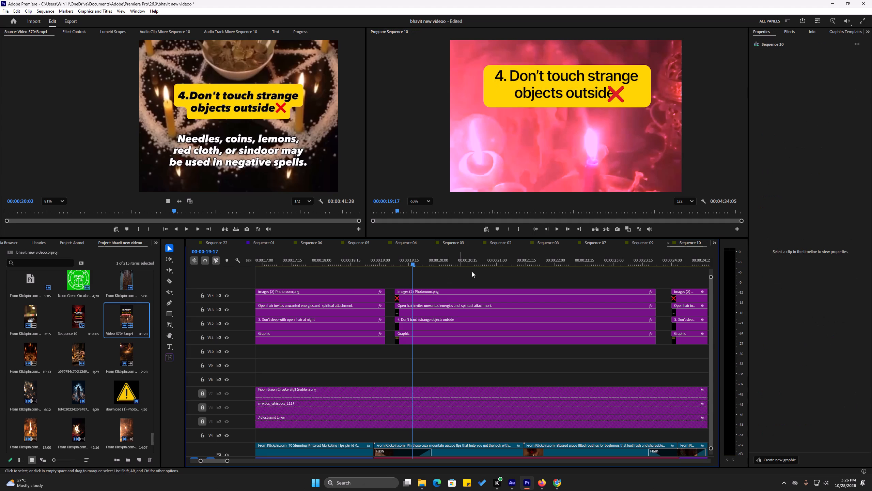
Move the fourth rule's red cross to just after "outside" at about 808.2, 474.5, and save the project.
{"action": "left_click", "coordinate": [616, 93]}
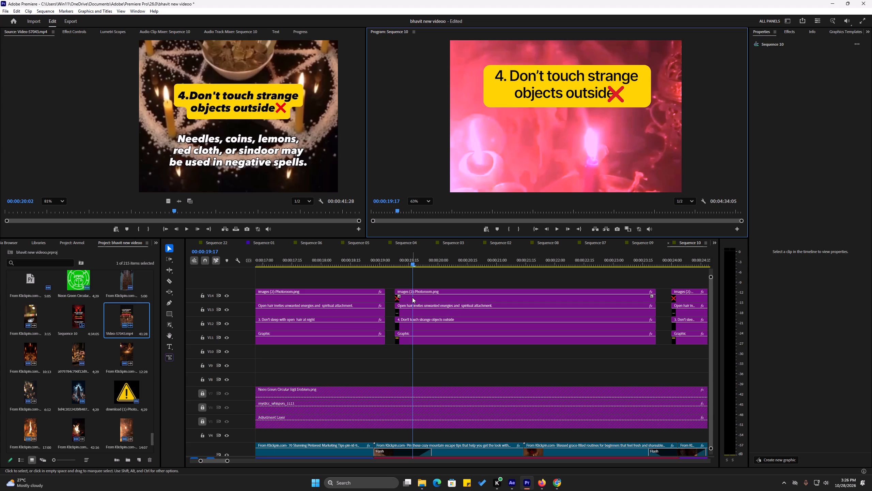
{"action": "left_click", "coordinate": [412, 297]}
{"action": "left_click", "coordinate": [374, 230]}
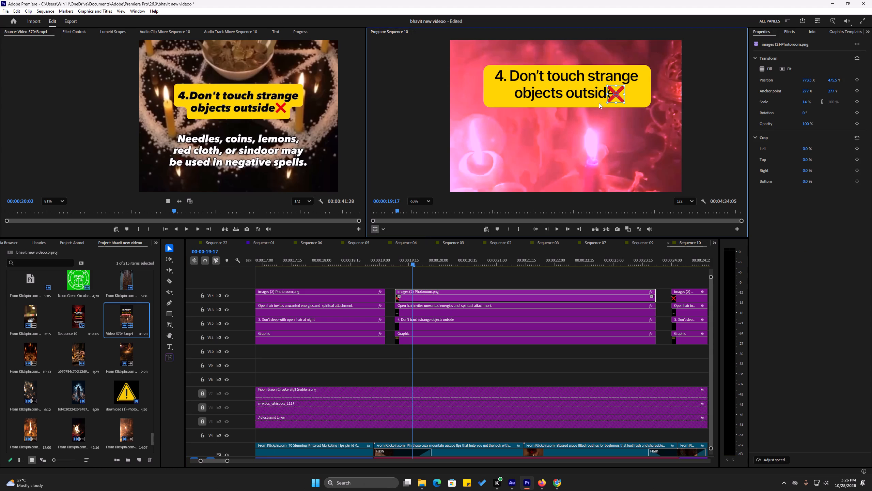
{"action": "left_click", "coordinate": [622, 94]}
{"action": "scroll", "coordinate": [621, 88], "scroll_direction": "up", "scroll_amount": 6}
{"action": "left_click_drag", "start_coordinate": [621, 97], "coordinate": [632, 97]}
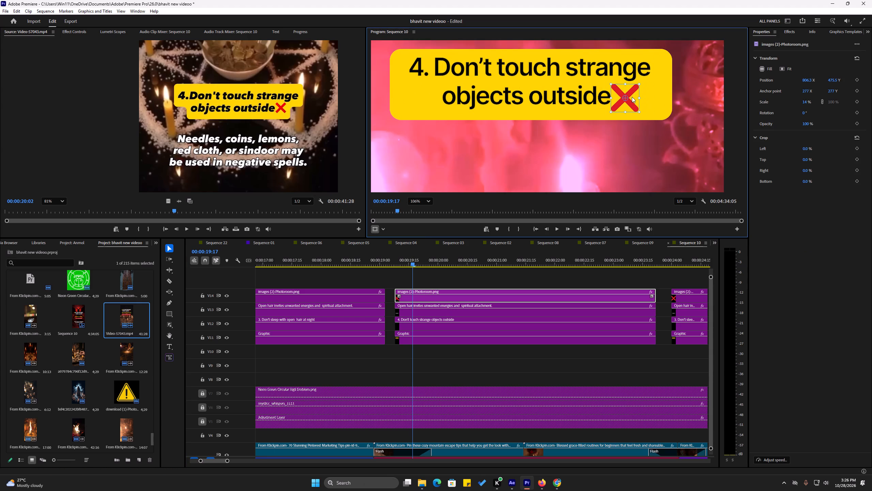
{"action": "left_click_drag", "start_coordinate": [632, 97], "coordinate": [634, 96]}
{"action": "scroll", "coordinate": [629, 92], "scroll_direction": "down", "scroll_amount": 4}
{"action": "scroll", "coordinate": [610, 114], "scroll_direction": "down", "scroll_amount": 1}
{"action": "middle_click_drag", "start_coordinate": [576, 119], "coordinate": [551, 121]}
{"action": "key", "text": "ctrl+s"}
Play the fourth rule's heading up to about 00:00:20:19 to check the red cross, saving the project.
{"action": "left_click", "coordinate": [481, 272]}
{"action": "scroll", "coordinate": [337, 289], "scroll_direction": "down", "scroll_amount": 5, "text": "alt"}
{"action": "key", "text": "space"}
{"action": "key", "text": "ctrl+s"}
{"action": "key", "text": "space"}
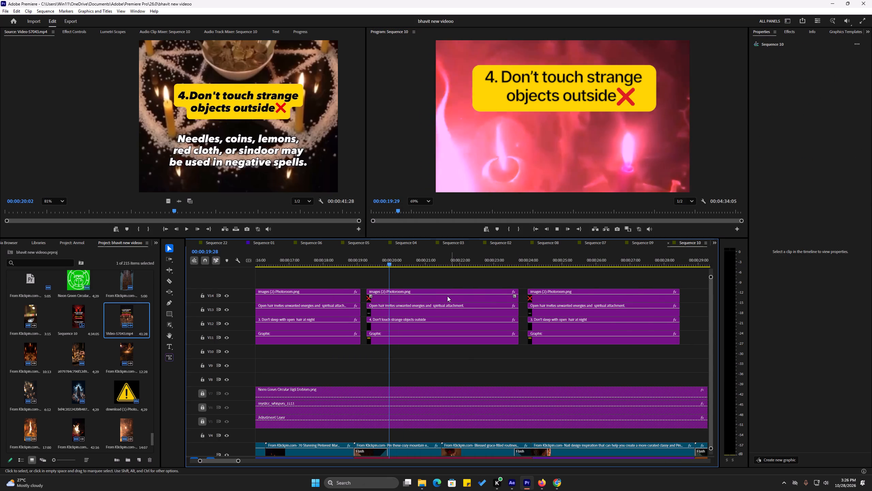
{"action": "key", "text": "space"}
Nudge the fourth rule's red cross slightly away from "outside" to position 809.2, 476.6.
{"action": "left_click", "coordinate": [630, 92]}
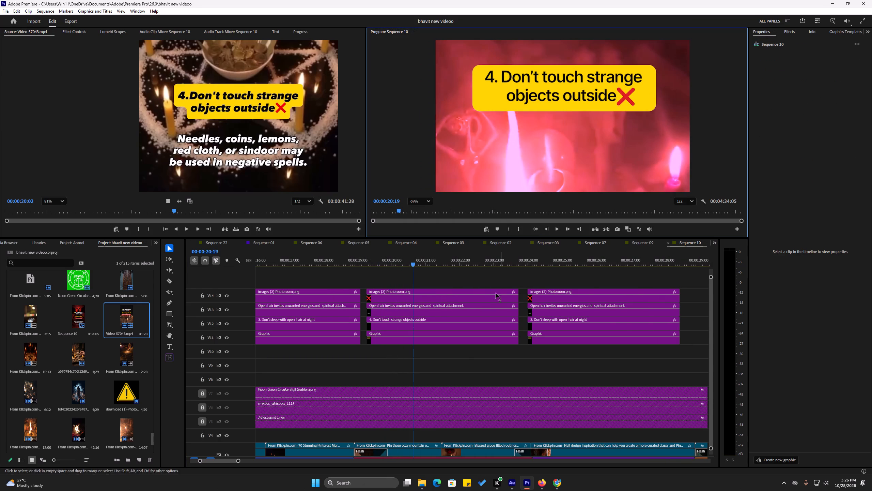
{"action": "left_click", "coordinate": [435, 300]}
{"action": "scroll", "coordinate": [623, 106], "scroll_direction": "up", "scroll_amount": 4}
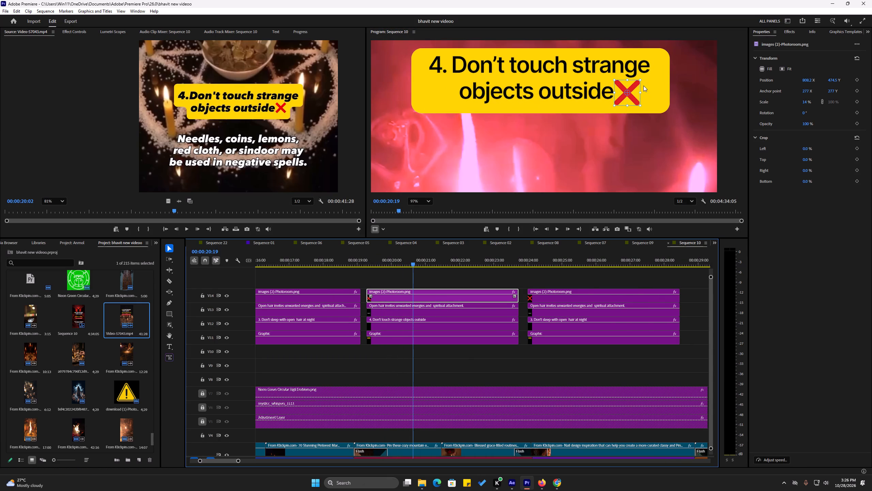
{"action": "left_click", "coordinate": [634, 90]}
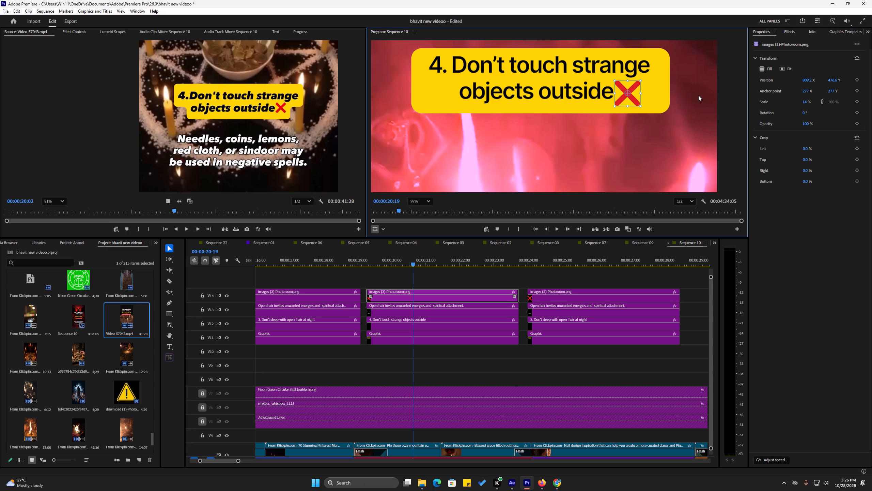
Play the fourth rule's section up to about 00:00:22:00 to check its heading and the caption below it.
{"action": "left_click", "coordinate": [698, 95]}
{"action": "scroll", "coordinate": [602, 123], "scroll_direction": "down", "scroll_amount": 4}
{"action": "key", "text": "space"}
{"action": "scroll", "coordinate": [449, 279], "scroll_direction": "down", "scroll_amount": 3, "text": "alt"}
{"action": "scroll", "coordinate": [605, 285], "scroll_direction": "up", "scroll_amount": 1, "text": "alt"}
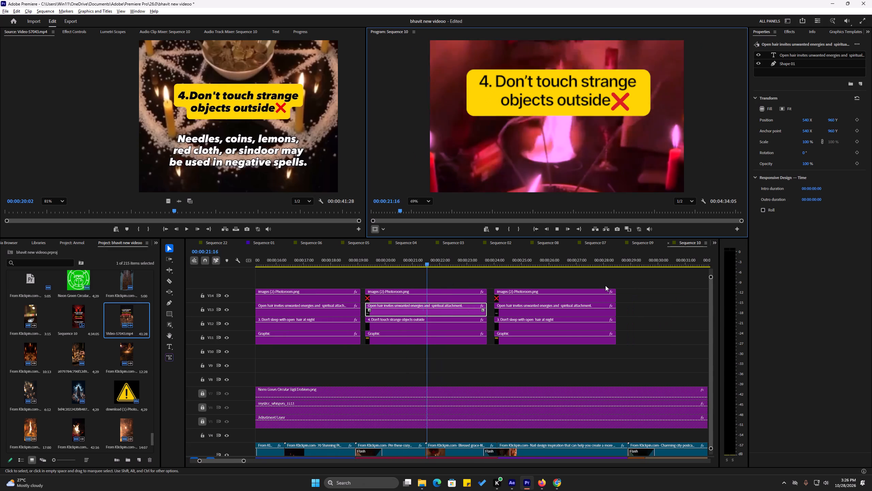
{"action": "key", "text": "space"}
{"action": "middle_click_drag", "start_coordinate": [603, 102], "coordinate": [605, 36]}
{"action": "middle_click_drag", "start_coordinate": [602, 134], "coordinate": [606, 69]}
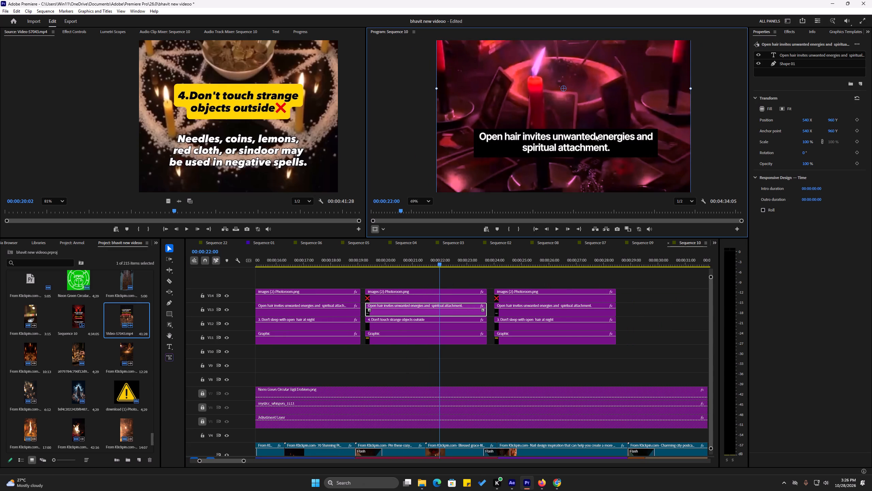
{"action": "middle_click_drag", "start_coordinate": [597, 127], "coordinate": [600, 106]}
{"action": "scroll", "coordinate": [600, 106], "scroll_direction": "up", "scroll_amount": 1}
{"action": "left_click", "coordinate": [471, 281]}
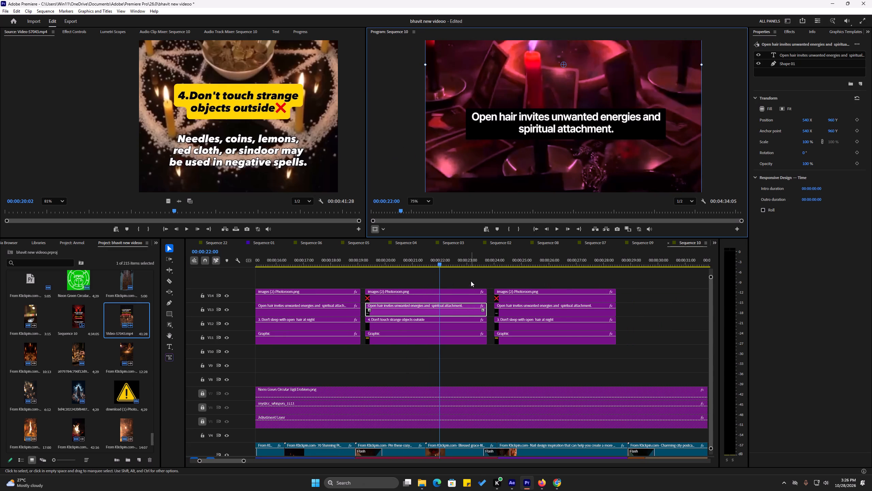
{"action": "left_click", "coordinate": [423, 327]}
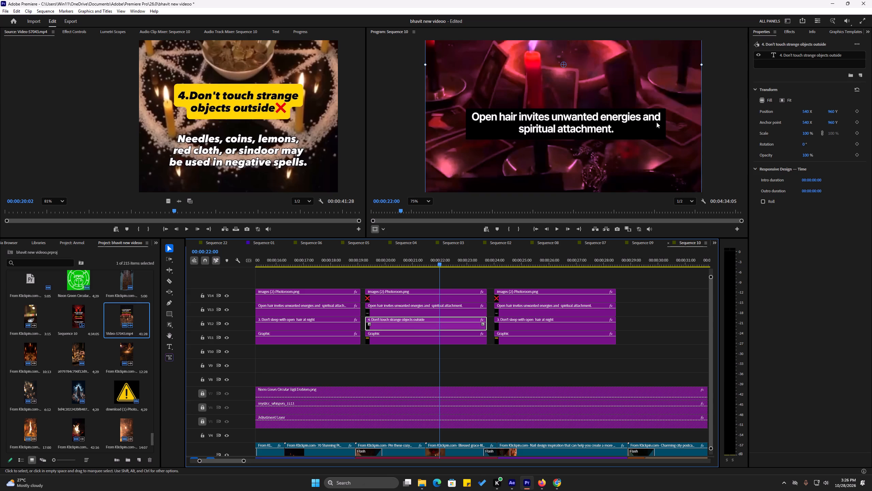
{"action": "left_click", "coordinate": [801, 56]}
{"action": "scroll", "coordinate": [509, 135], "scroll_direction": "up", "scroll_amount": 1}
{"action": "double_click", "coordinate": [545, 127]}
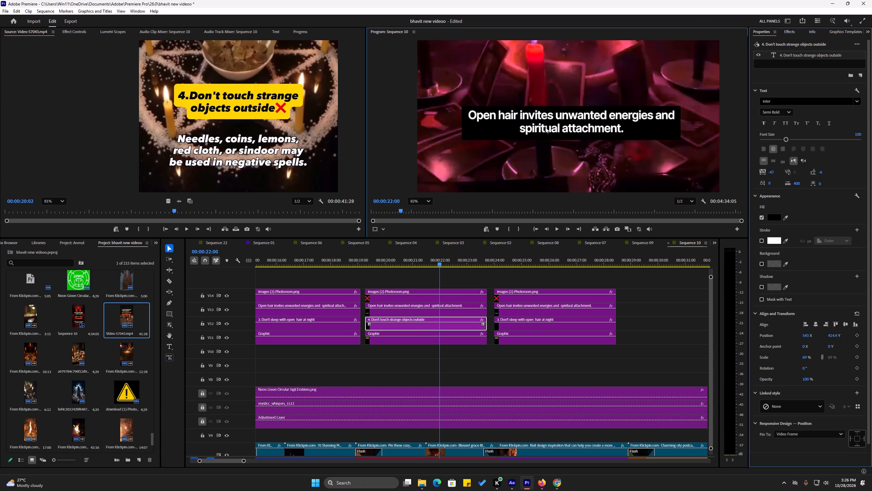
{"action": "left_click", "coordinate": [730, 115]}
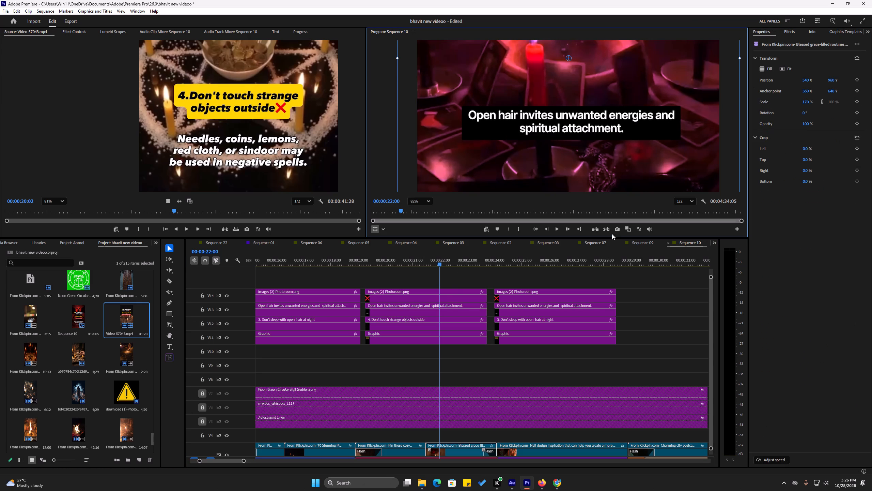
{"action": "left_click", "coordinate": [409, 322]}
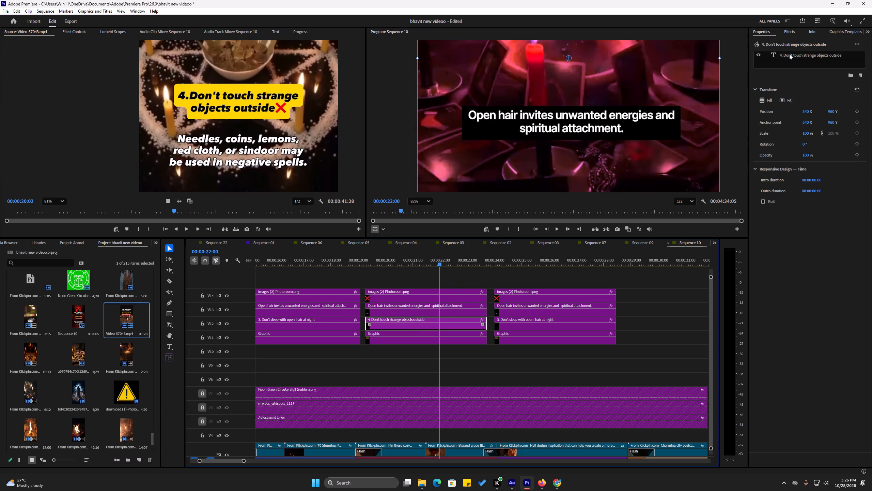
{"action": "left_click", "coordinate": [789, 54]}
Replace the text of the fourth rule's caption on the black box with "Needles, coins, lemons, red cloth,".
{"action": "double_click", "coordinate": [528, 119]}
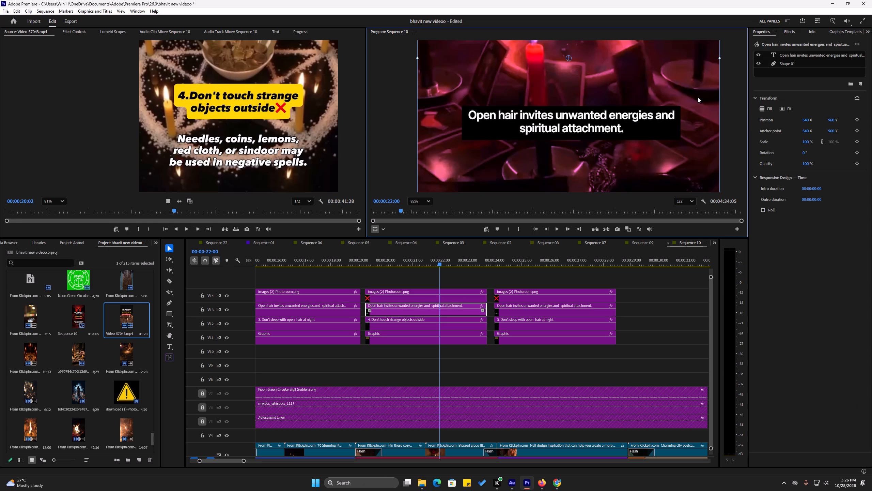
{"action": "left_click", "coordinate": [785, 55]}
{"action": "double_click", "coordinate": [548, 124]}
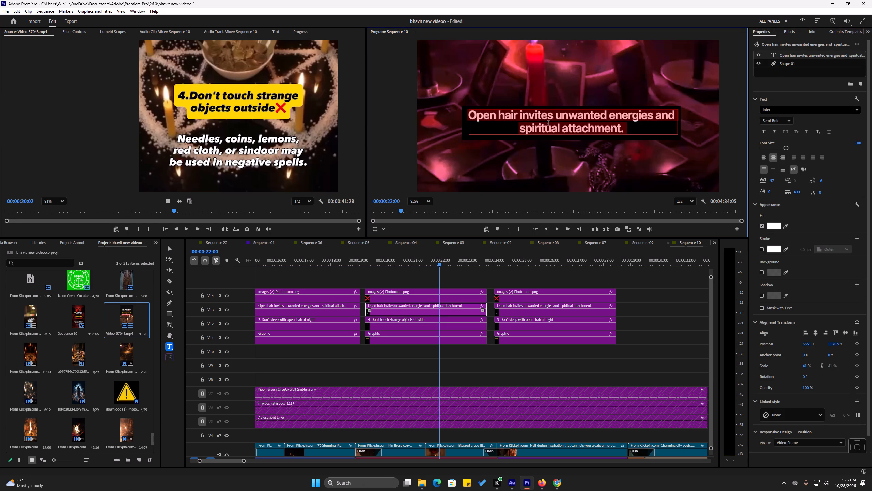
{"action": "type", "text": "Ne"}
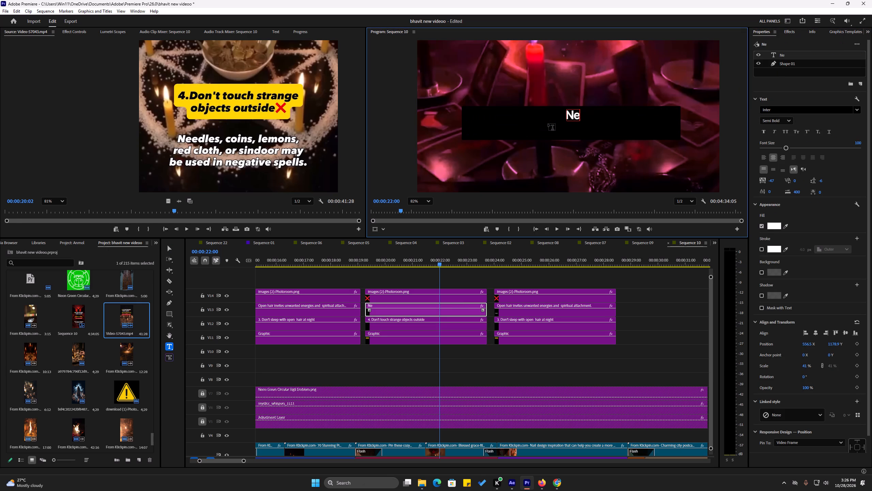
{"action": "type", "text": "edles"}
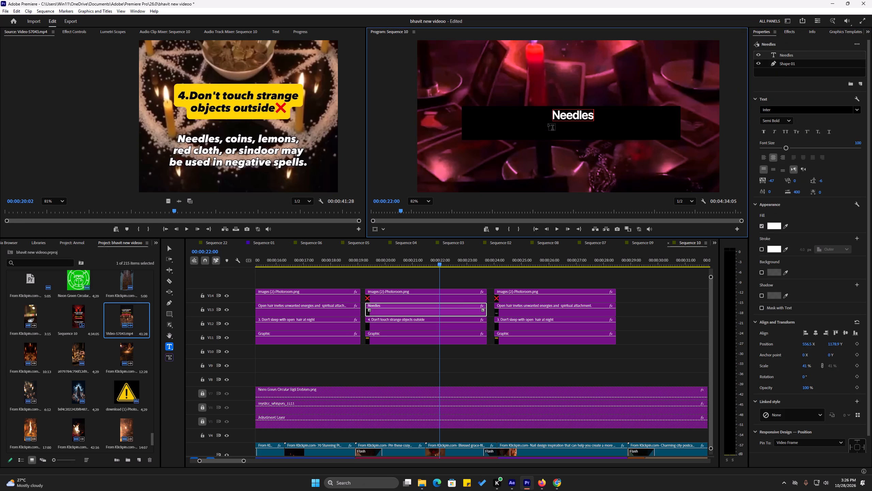
{"action": "type", "text": ","}
{"action": "key", "text": "space"}
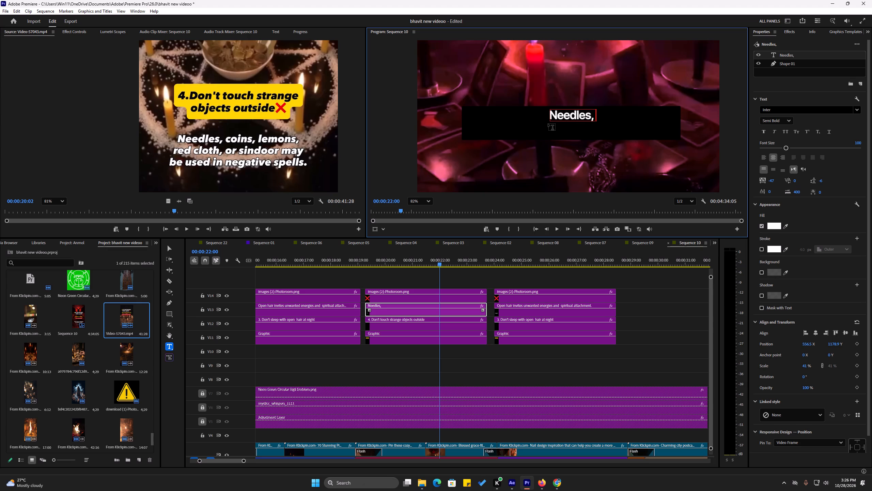
{"action": "type", "text": "coins"}
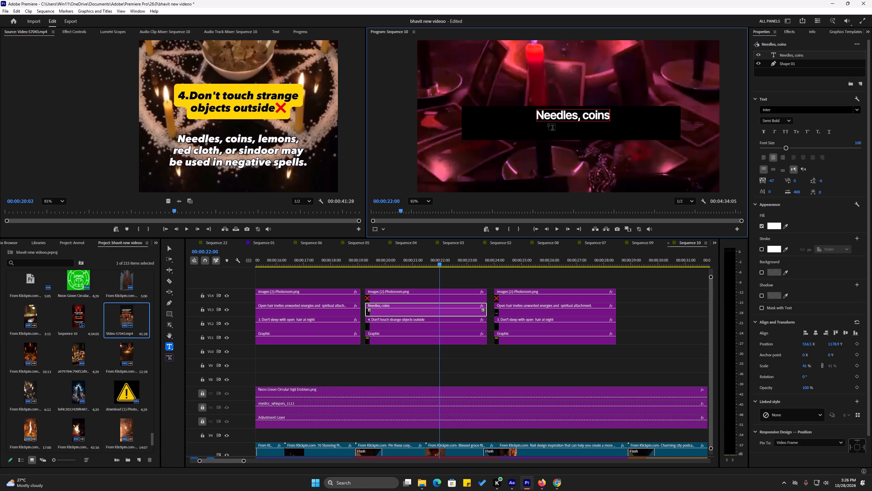
{"action": "key", "text": "comma"}
{"action": "key", "text": "space"}
{"action": "type", "text": "lemons"}
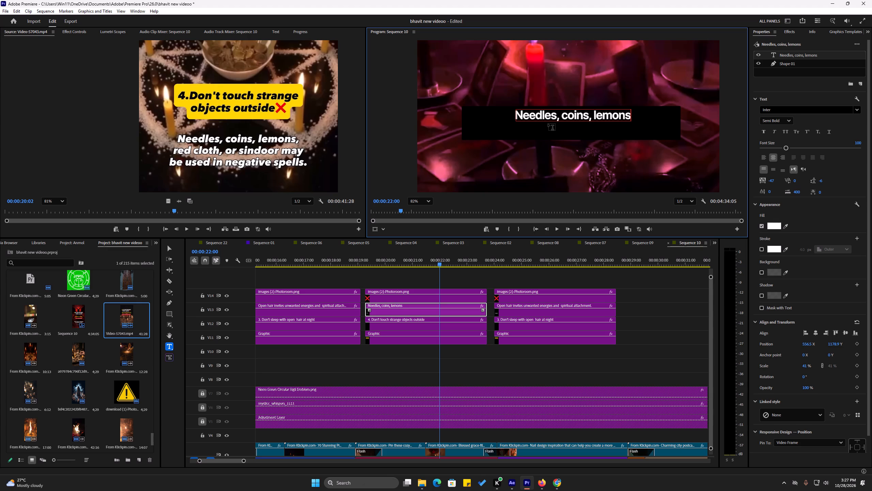
{"action": "type", "text": ","}
{"action": "key", "text": "space"}
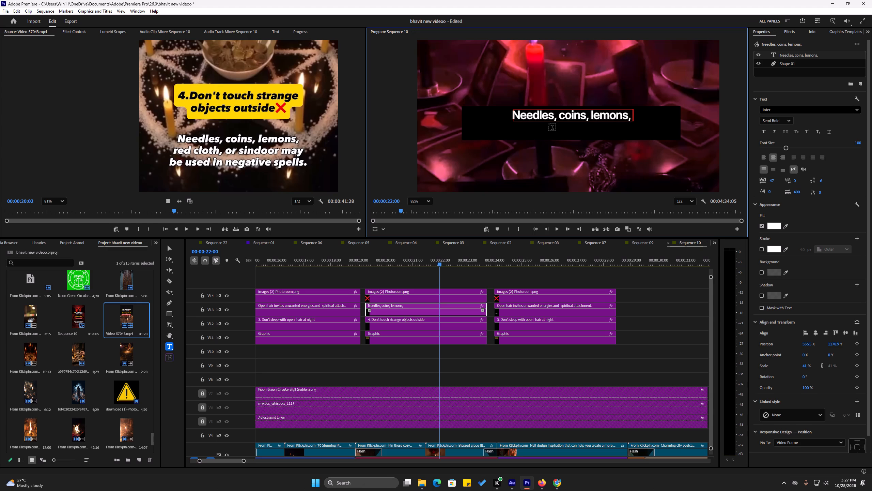
{"action": "type", "text": "red"}
{"action": "key", "text": "space"}
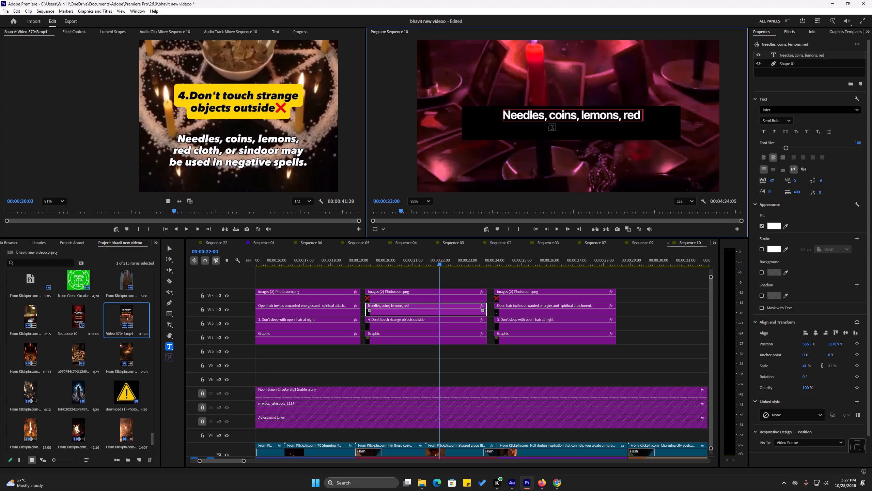
{"action": "type", "text": "cloth"}
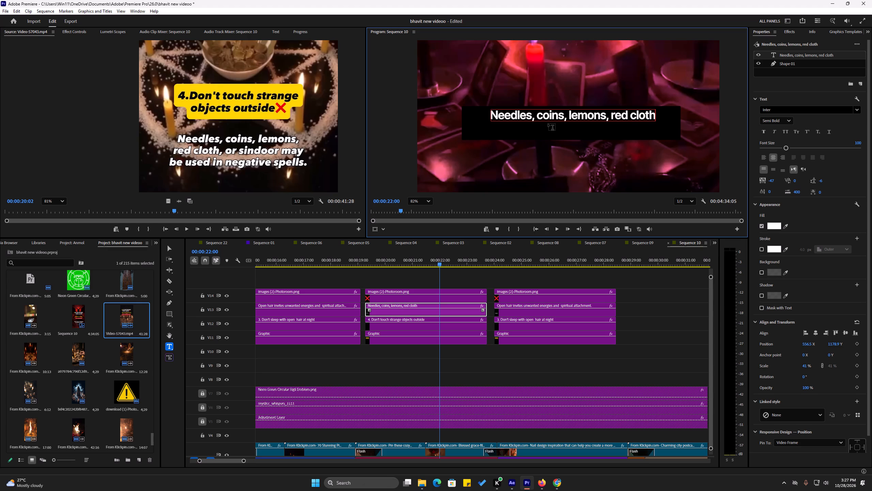
{"action": "type", "text": ","}
{"action": "key", "text": "space"}
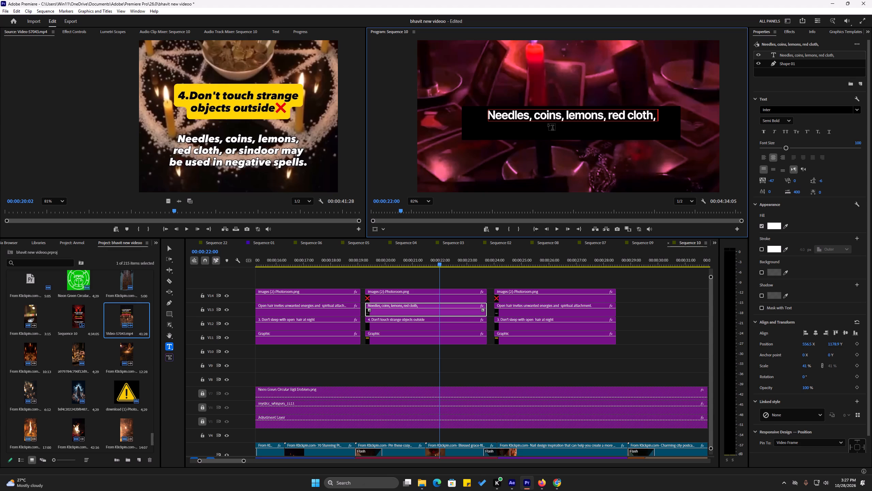
Continue the fourth rule's caption with "or in sindoor may be used in negative spells." and end it with a line break.
{"action": "type", "text": "or in"}
{"action": "key", "text": "space"}
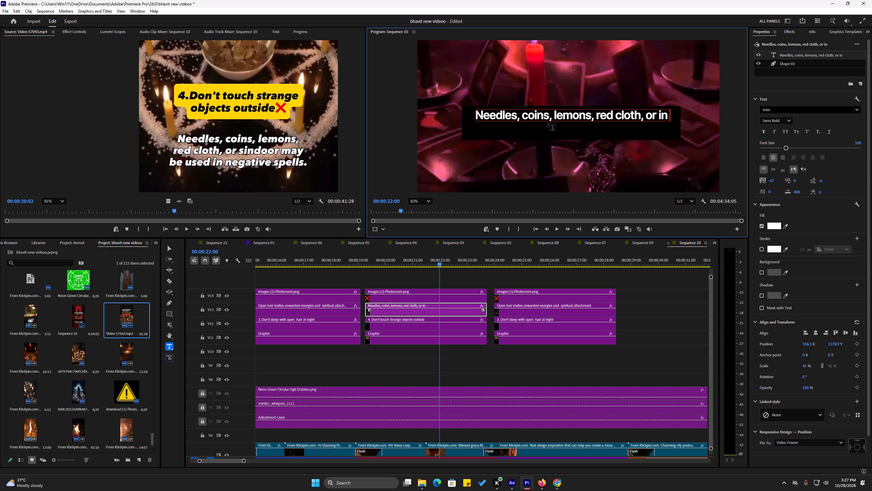
{"action": "type", "text": "sindoor"}
{"action": "key", "text": "space"}
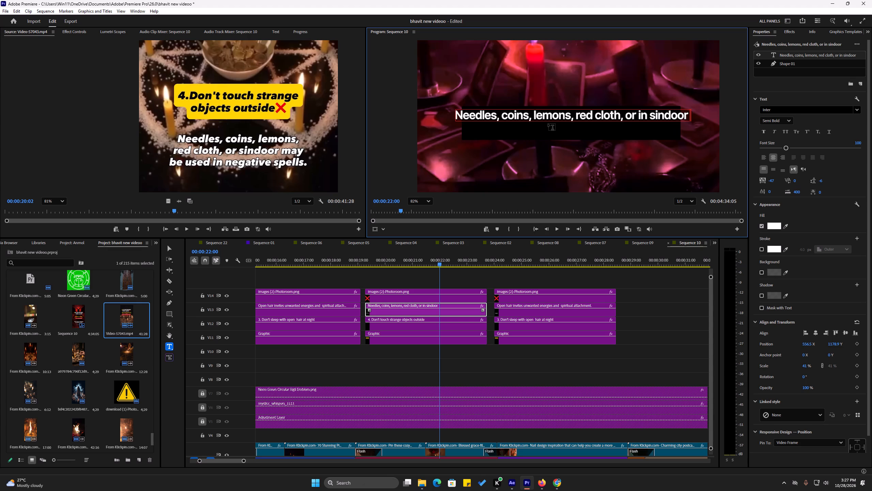
{"action": "type", "text": "may"}
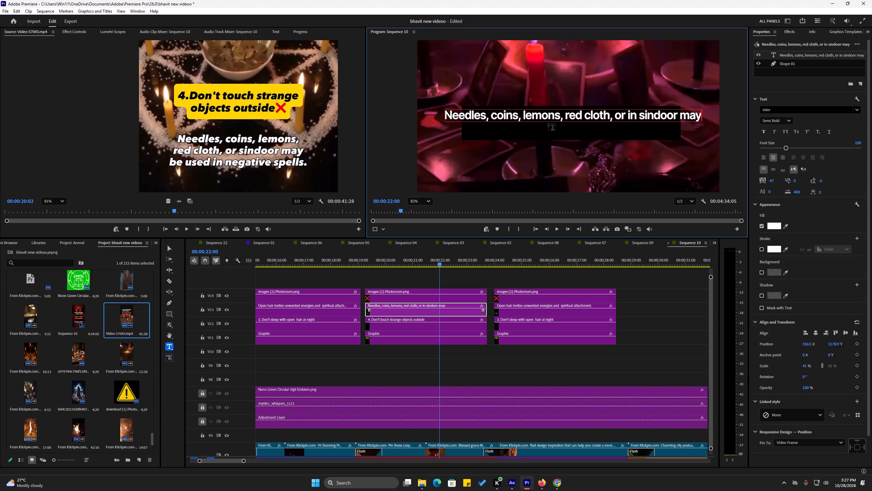
{"action": "key", "text": "space"}
{"action": "type", "text": "be"}
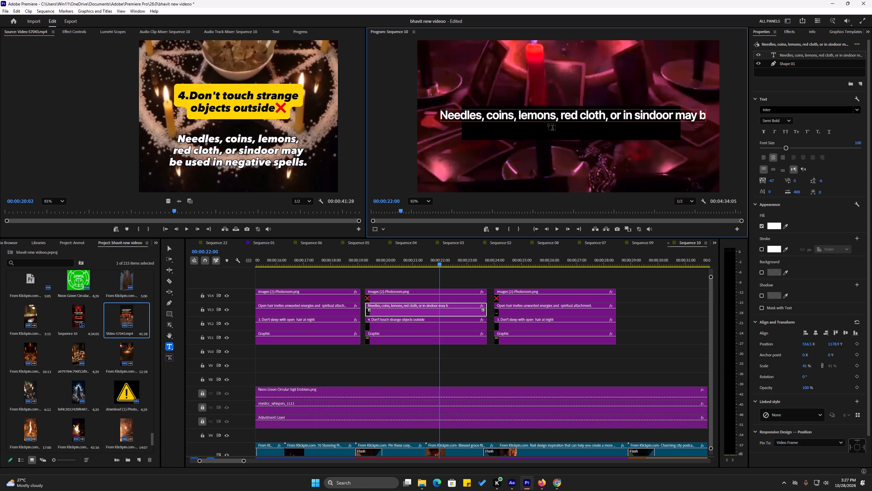
{"action": "key", "text": "space"}
{"action": "type", "text": "used"}
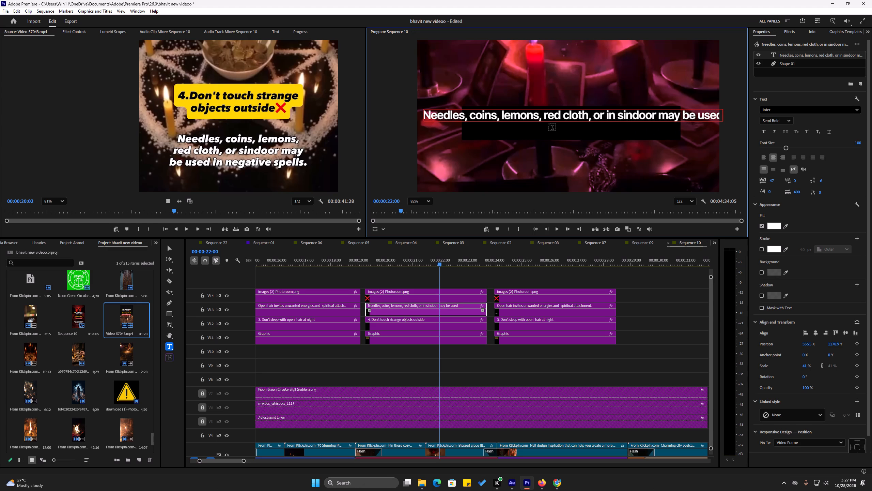
{"action": "key", "text": "space"}
{"action": "type", "text": "in negative s"}
{"action": "key", "text": "p"}
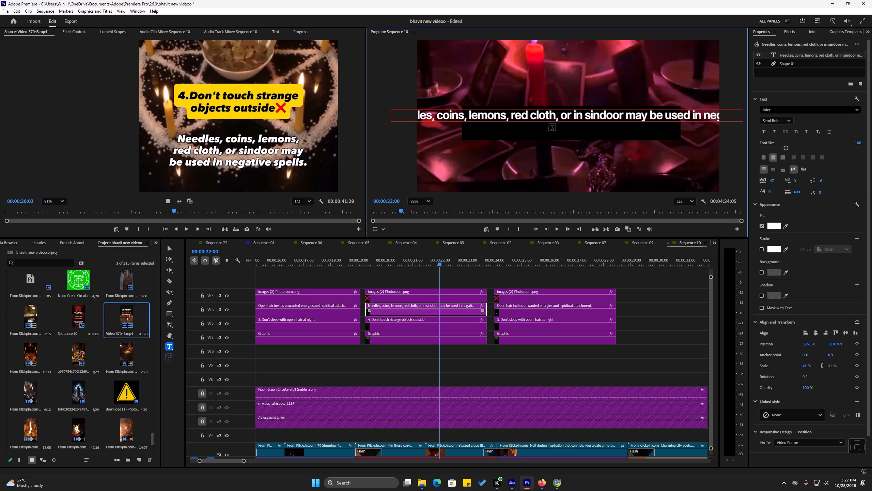
{"action": "type", "text": "ells"}
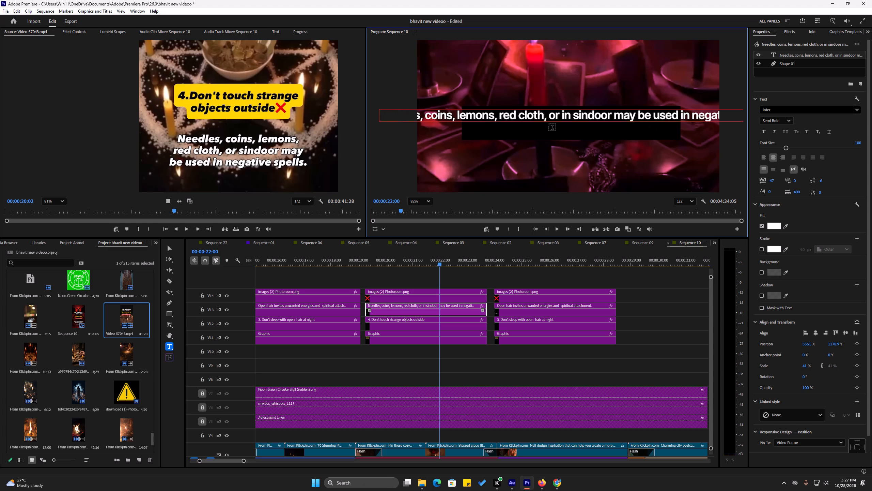
{"action": "key", "text": "period"}
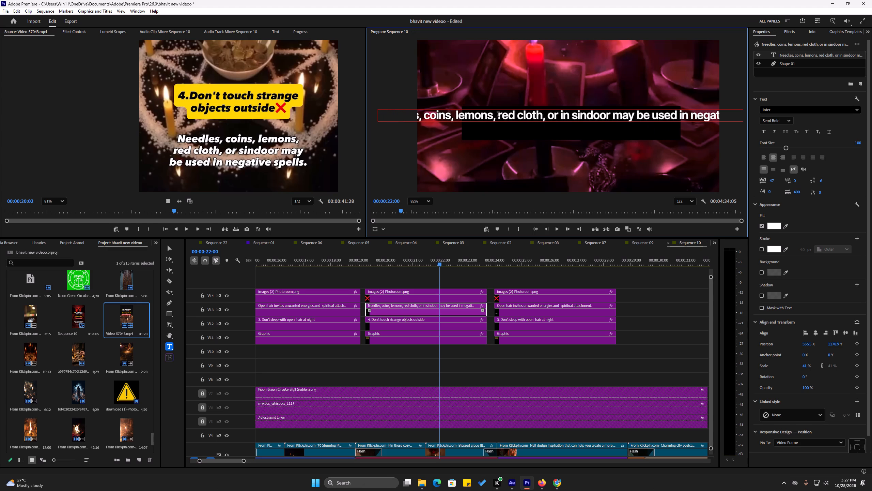
{"action": "key", "text": "Return"}
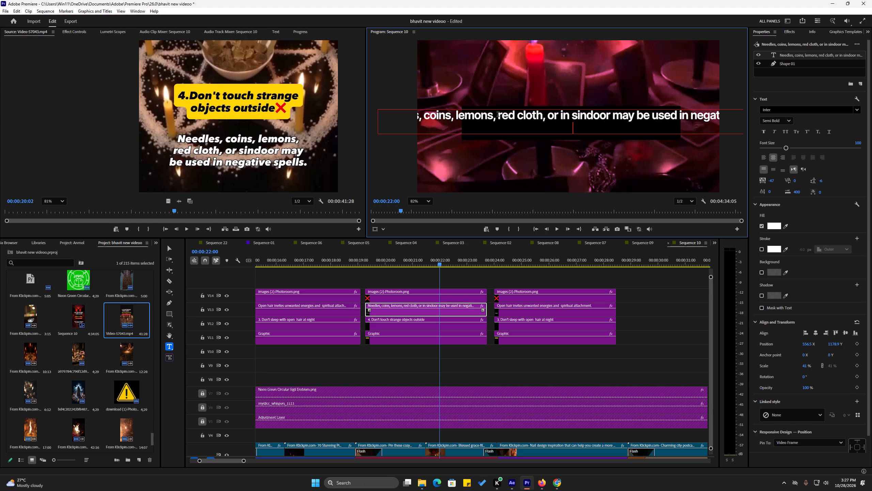
{"action": "key", "text": "ctrl+z"}
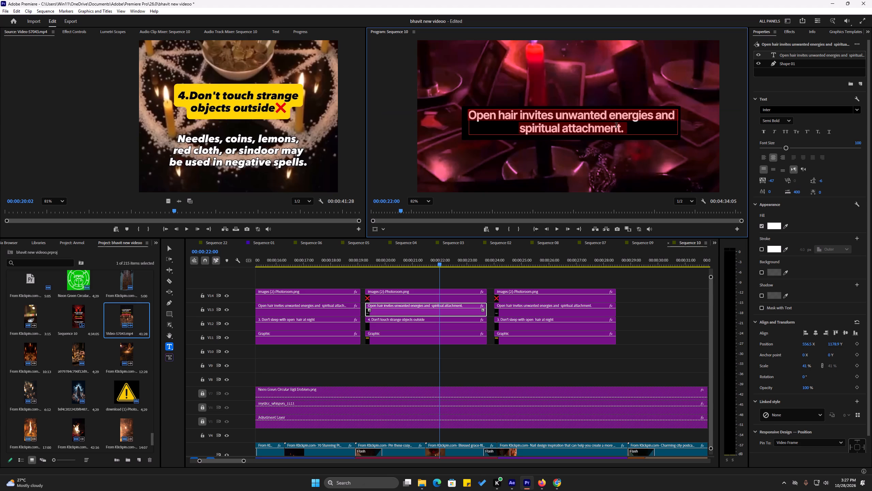
{"action": "key", "text": "ctrl+shift+z"}
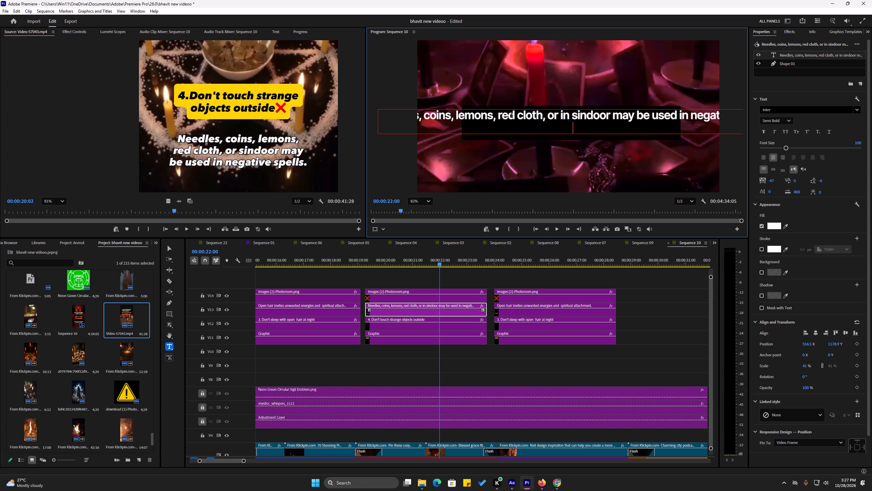
Break the fourth rule's caption into three lines, before "red cloth" and before "used".
{"action": "left_click", "coordinate": [501, 115]}
{"action": "key", "text": "Left"}
{"action": "key", "text": "Return"}
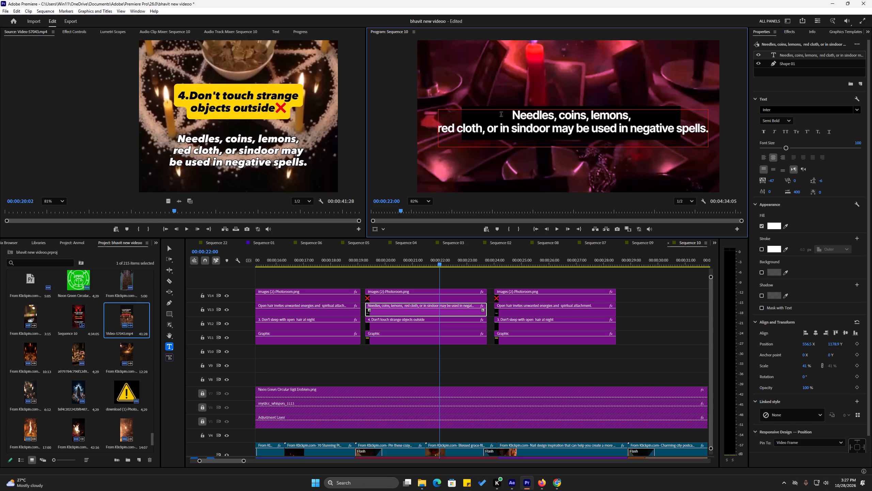
{"action": "left_click", "coordinate": [591, 128]}
{"action": "key", "text": "Return"}
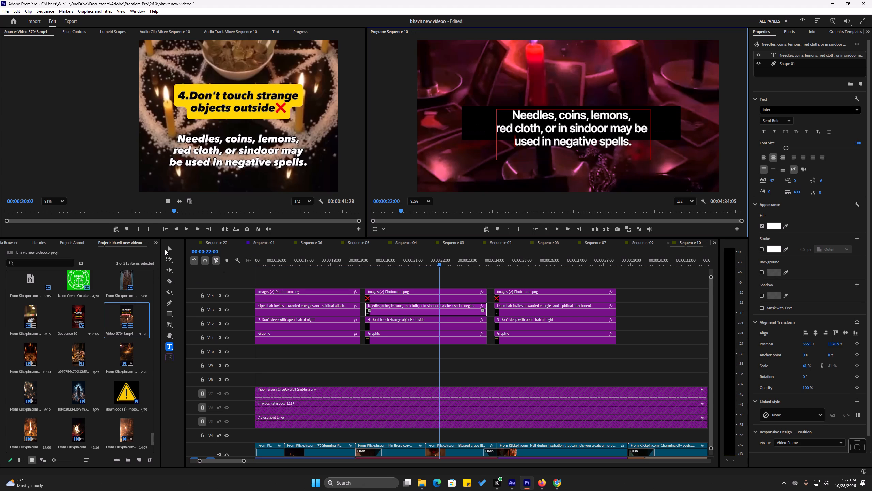
Enlarge the fourth rule's caption text to 51% scale and move it up over the black box to about 571, 1096.
{"action": "left_click", "coordinate": [165, 249]}
{"action": "left_click", "coordinate": [166, 248]}
{"action": "scroll", "coordinate": [543, 99], "scroll_direction": "down", "scroll_amount": 3}
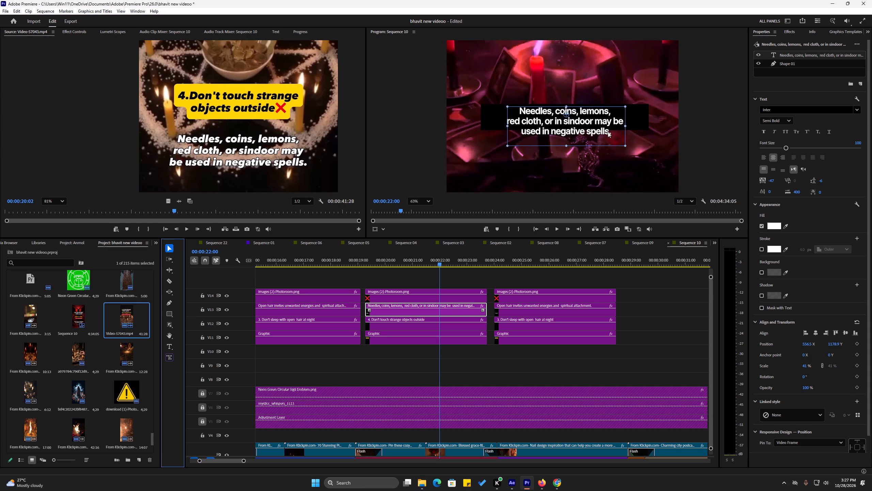
{"action": "left_click_drag", "start_coordinate": [628, 146], "coordinate": [639, 153]}
{"action": "left_click_drag", "start_coordinate": [633, 128], "coordinate": [635, 110]}
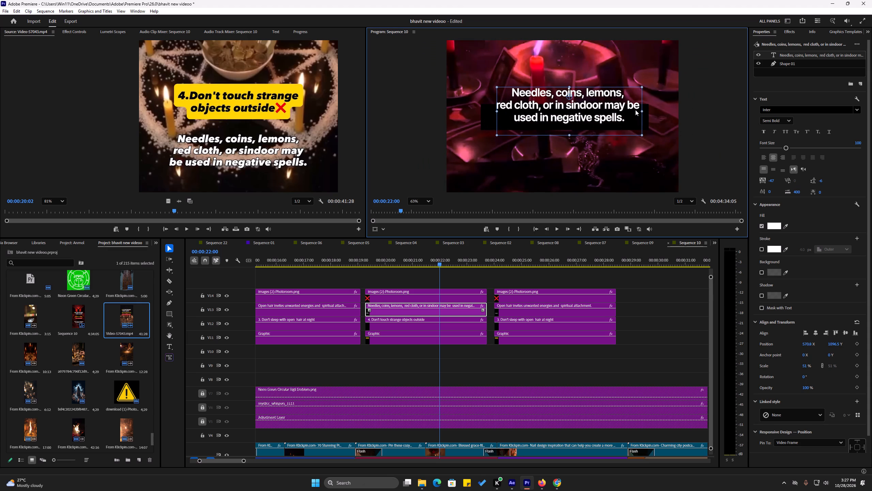
Enlarge the fourth rule's caption text to 55% scale and shift it sideways to about 563, 1096.
{"action": "left_click_drag", "start_coordinate": [635, 110], "coordinate": [634, 110]}
{"action": "left_click_drag", "start_coordinate": [641, 136], "coordinate": [645, 138]}
{"action": "left_click", "coordinate": [635, 119]}
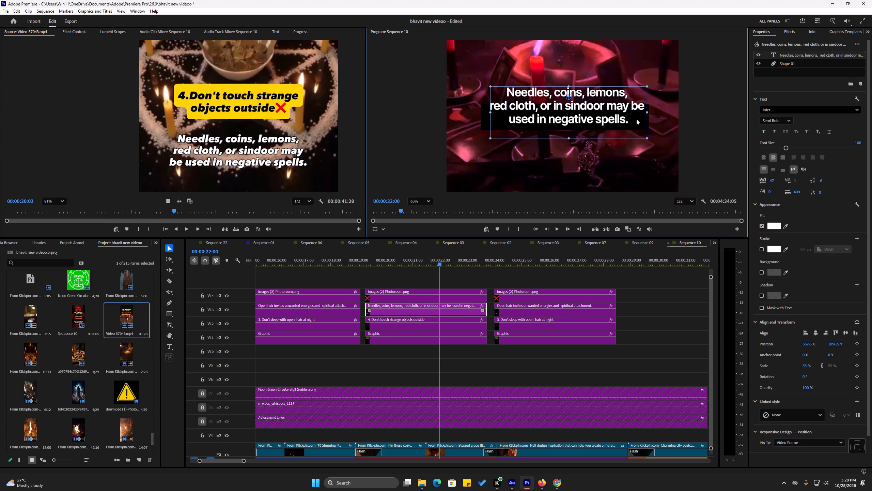
{"action": "left_click", "coordinate": [632, 116]}
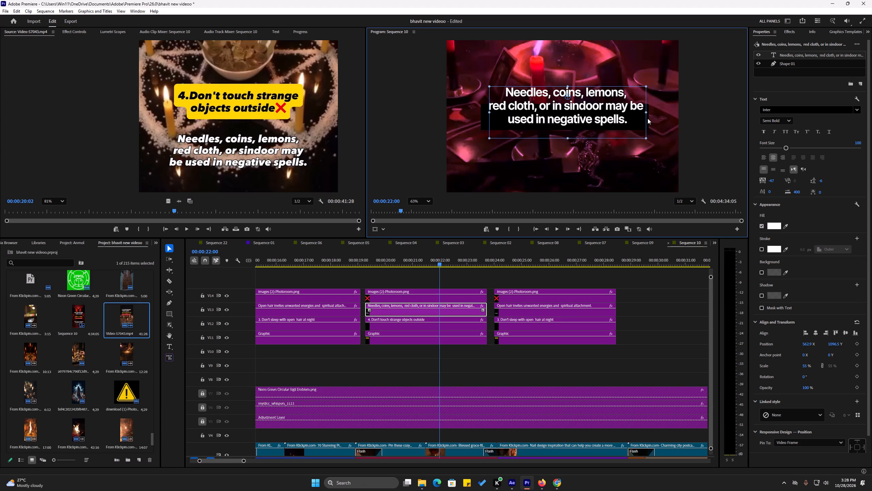
Resize the black box behind the fourth rule's caption to cover all three lines, about 779 wide, and save the project.
{"action": "left_click", "coordinate": [787, 65]}
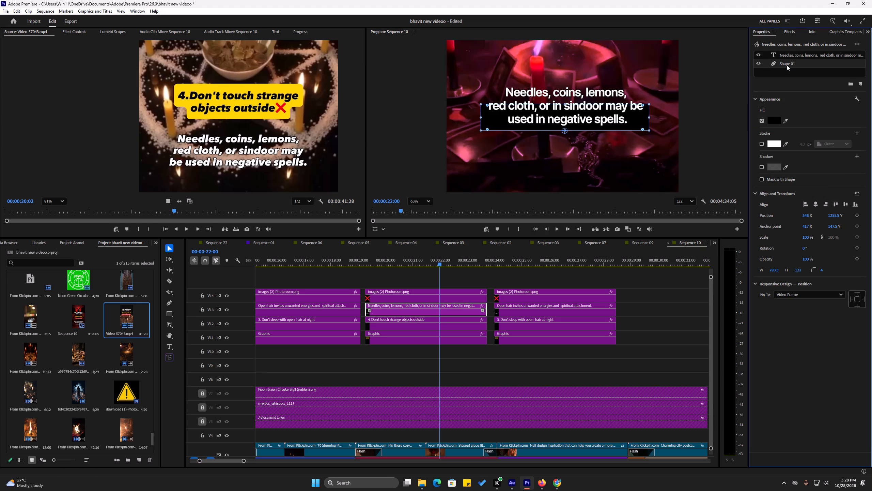
{"action": "scroll", "coordinate": [593, 111], "scroll_direction": "up", "scroll_amount": 4}
{"action": "left_click_drag", "start_coordinate": [556, 100], "coordinate": [561, 63]}
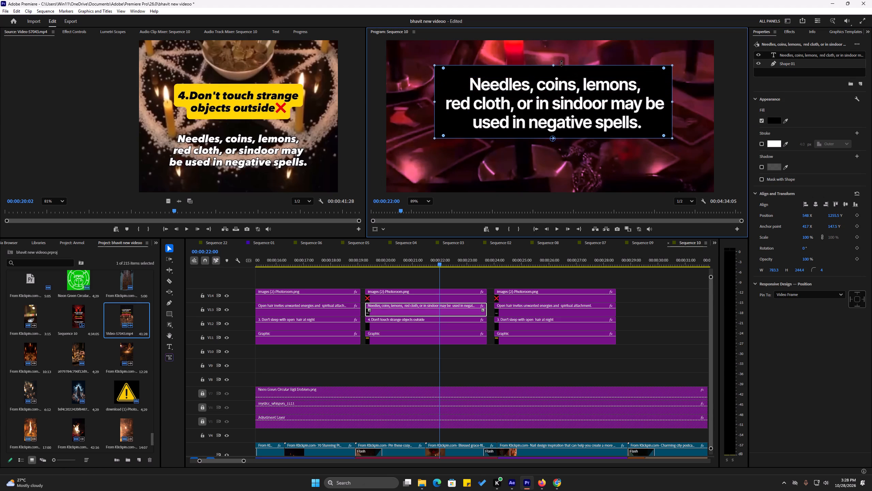
{"action": "left_click_drag", "start_coordinate": [561, 63], "coordinate": [561, 70]}
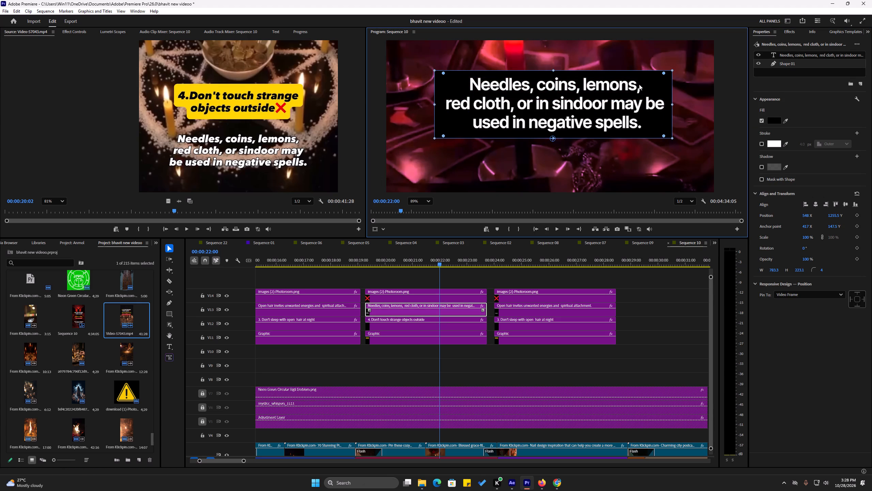
{"action": "left_click", "coordinate": [435, 103]}
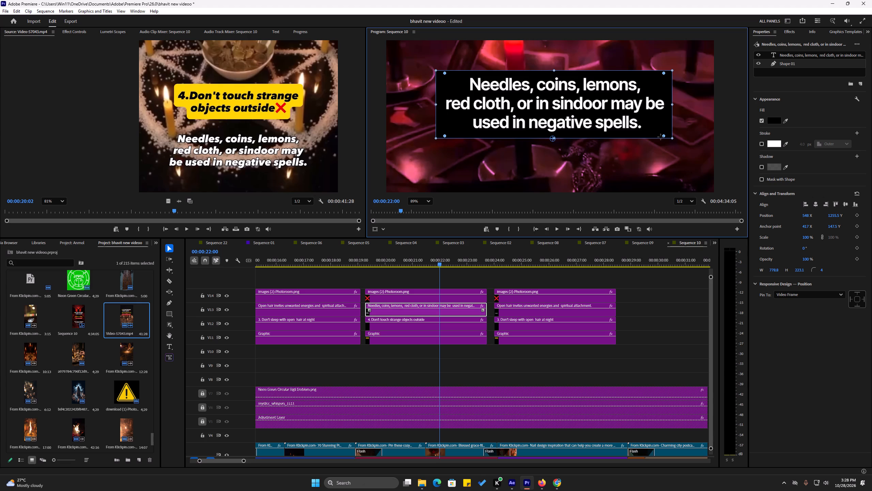
{"action": "left_click_drag", "start_coordinate": [556, 137], "coordinate": [559, 140]}
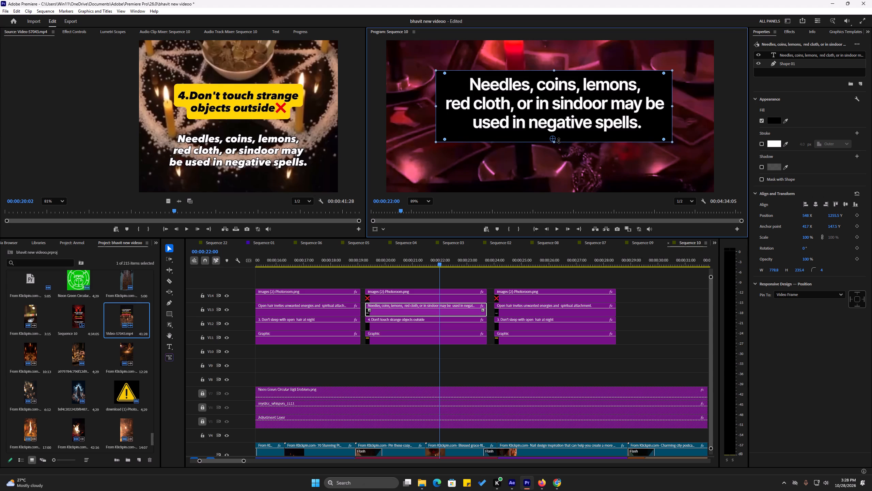
{"action": "left_click_drag", "start_coordinate": [559, 140], "coordinate": [561, 139]}
{"action": "left_click", "coordinate": [620, 162]}
{"action": "key", "text": "ctrl+s"}
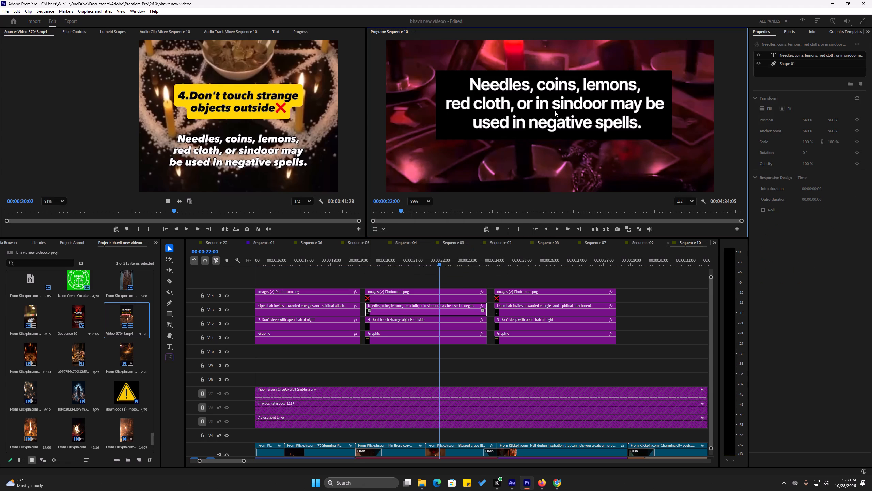
{"action": "left_click", "coordinate": [499, 273]}
{"action": "key", "text": "ctrl+s"}
Play back the fourth rule's section to review its heading, cross and caption, saving the project along the way.
{"action": "key", "text": "space"}
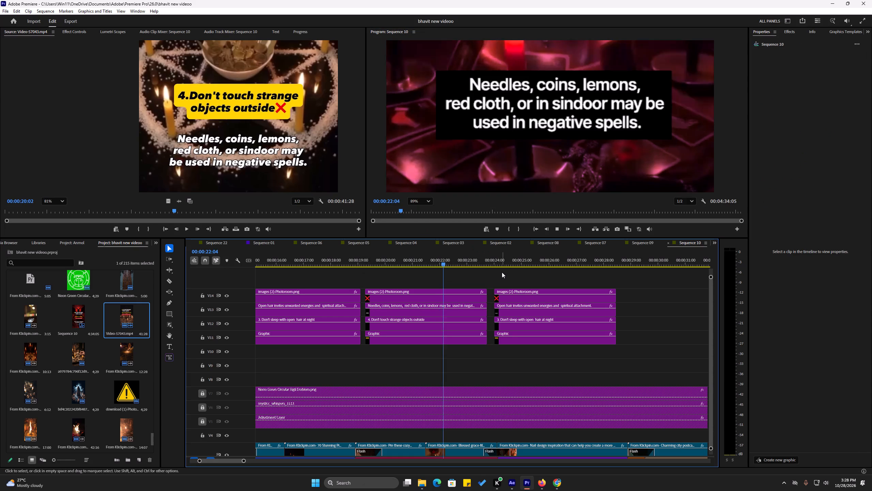
{"action": "key", "text": "space"}
{"action": "left_click", "coordinate": [436, 264]}
{"action": "scroll", "coordinate": [520, 147], "scroll_direction": "down", "scroll_amount": 5}
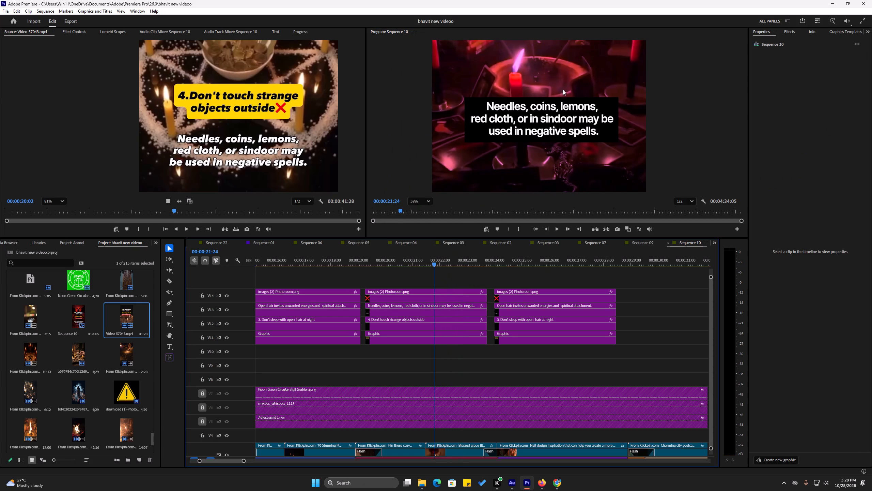
{"action": "middle_click_drag", "start_coordinate": [559, 88], "coordinate": [560, 103]}
{"action": "scroll", "coordinate": [560, 103], "scroll_direction": "down", "scroll_amount": 1}
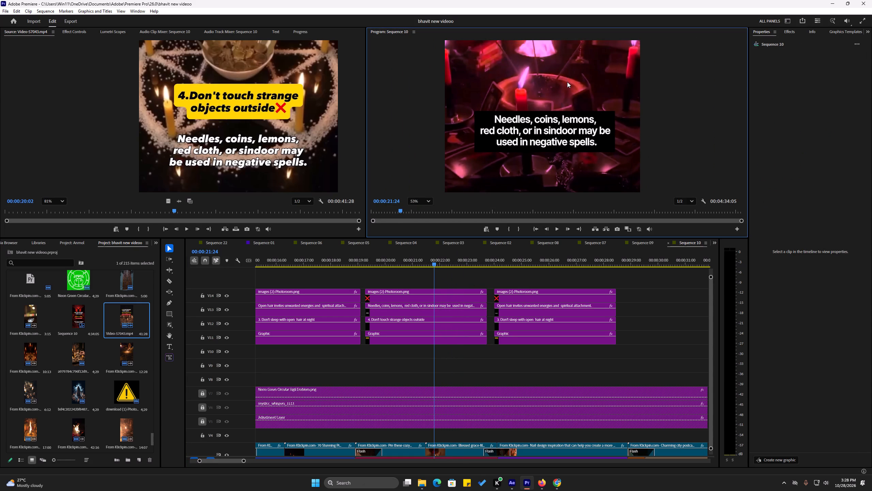
{"action": "middle_click_drag", "start_coordinate": [572, 98], "coordinate": [584, 167]}
{"action": "key", "text": "ctrl+s"}
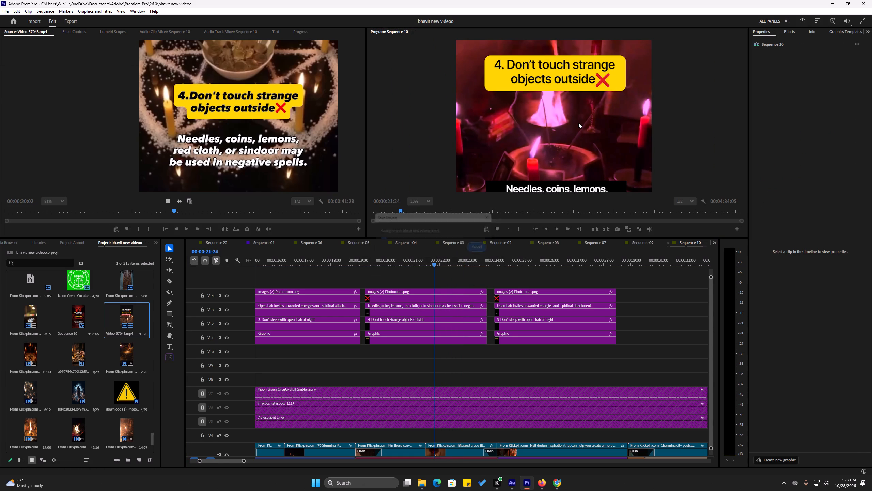
{"action": "left_click", "coordinate": [481, 285]}
{"action": "key", "text": "ctrl+s"}
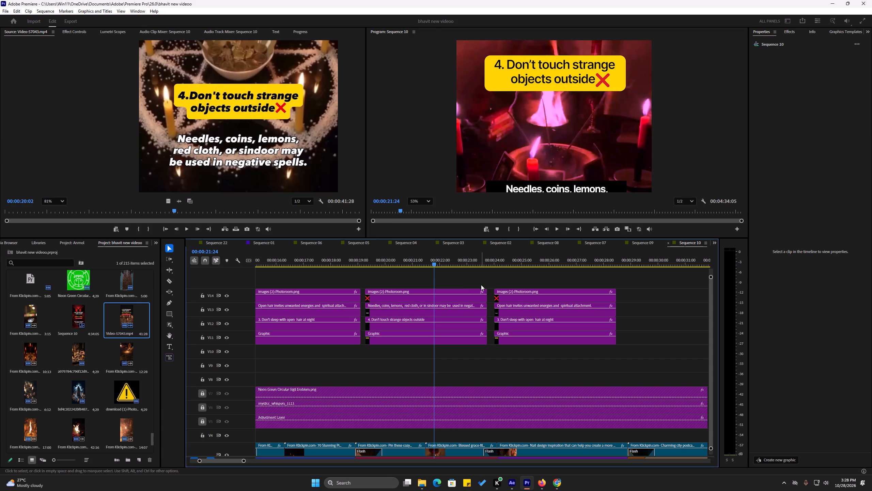
{"action": "key", "text": "ctrl+s"}
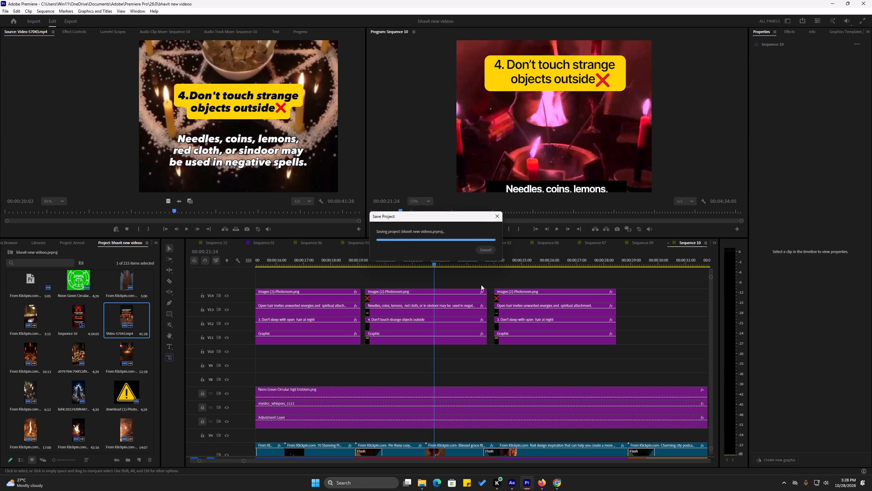
{"action": "key", "text": "space"}
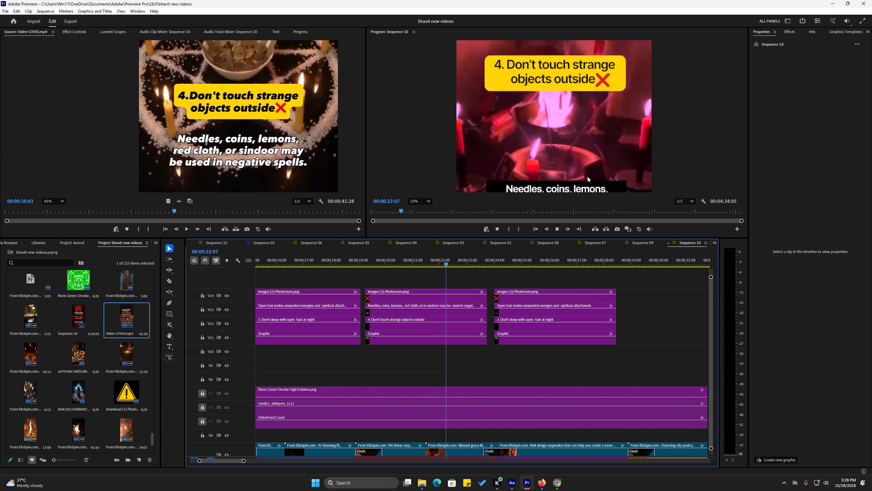
{"action": "key", "text": "space"}
{"action": "middle_click_drag", "start_coordinate": [604, 145], "coordinate": [608, 80]}
{"action": "key", "text": "space"}
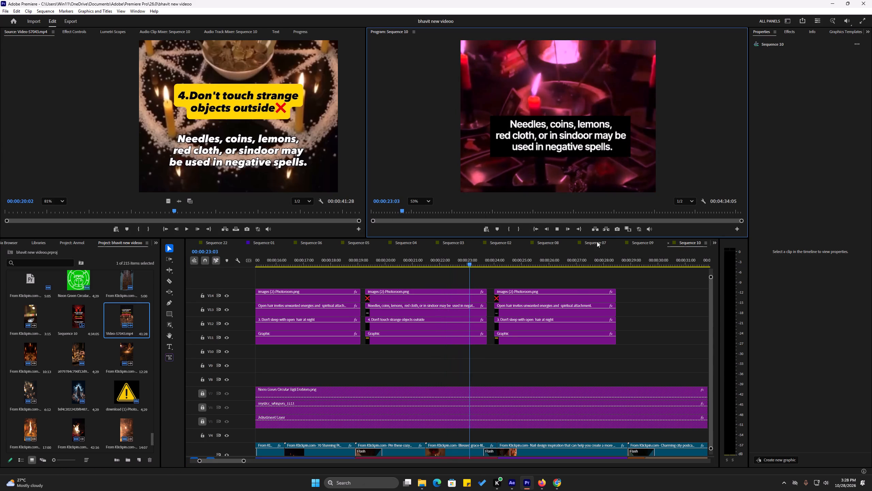
{"action": "key", "text": "space"}
{"action": "key", "text": "ctrl+s"}
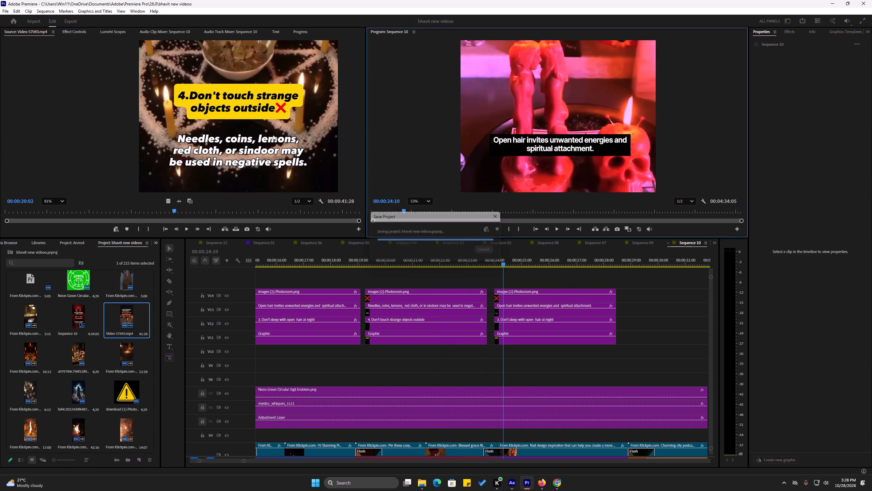
Move the reference video ahead to the fifth rule, at about 00:00:26:01, to show its heading and caption.
{"action": "left_click", "coordinate": [220, 118]}
{"action": "left_click_drag", "start_coordinate": [180, 208], "coordinate": [221, 208]}
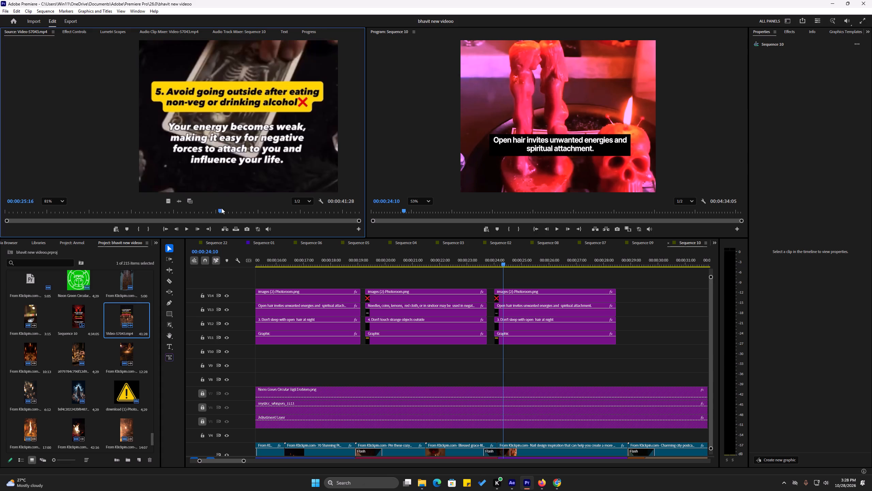
{"action": "left_click_drag", "start_coordinate": [221, 208], "coordinate": [225, 207]}
{"action": "middle_click_drag", "start_coordinate": [250, 142], "coordinate": [250, 135]}
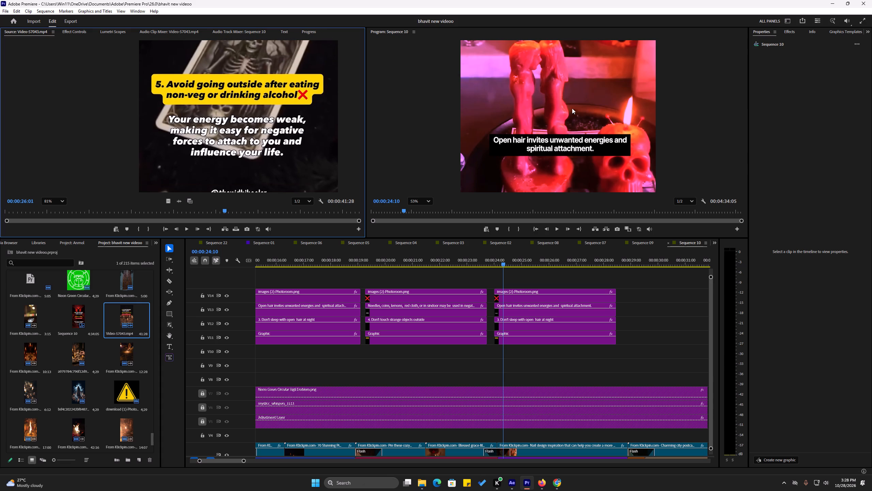
Change the number in the last duplicated "Don't sleep with open hair at night" heading to 5, working at 00:00:25:02.
{"action": "middle_click_drag", "start_coordinate": [578, 96], "coordinate": [582, 130]}
{"action": "middle_click_drag", "start_coordinate": [592, 95], "coordinate": [594, 136]}
{"action": "middle_click_drag", "start_coordinate": [581, 66], "coordinate": [576, 96]}
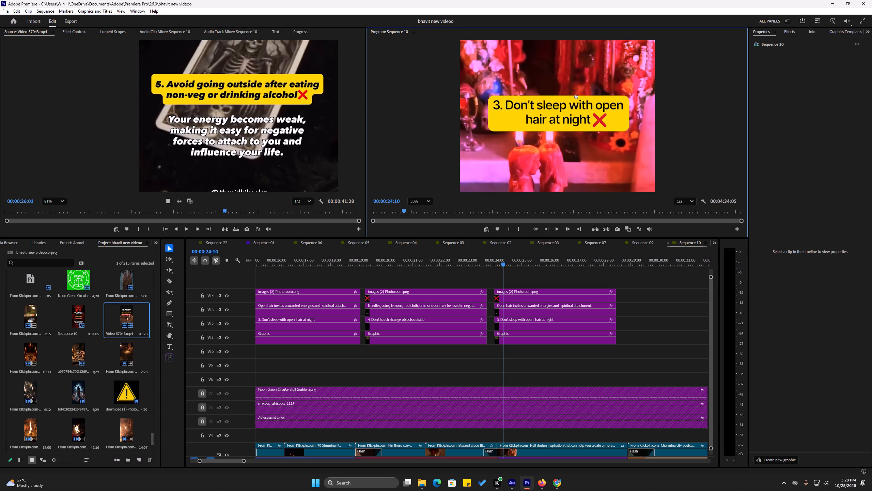
{"action": "middle_click_drag", "start_coordinate": [576, 96], "coordinate": [576, 96]}
{"action": "scroll", "coordinate": [575, 86], "scroll_direction": "up", "scroll_amount": 1}
{"action": "left_click_drag", "start_coordinate": [435, 255], "coordinate": [525, 256]}
{"action": "scroll", "coordinate": [543, 129], "scroll_direction": "up", "scroll_amount": 2}
{"action": "left_click", "coordinate": [566, 106]}
{"action": "left_click", "coordinate": [564, 107]}
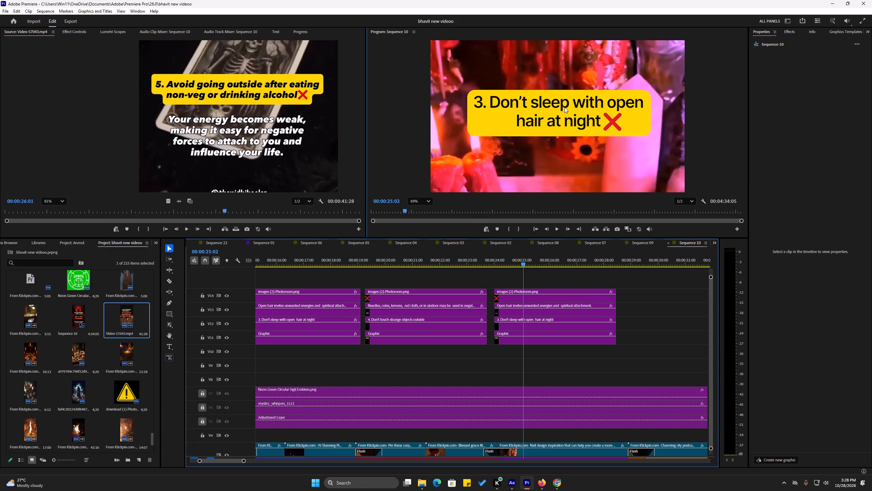
{"action": "left_click", "coordinate": [515, 321]}
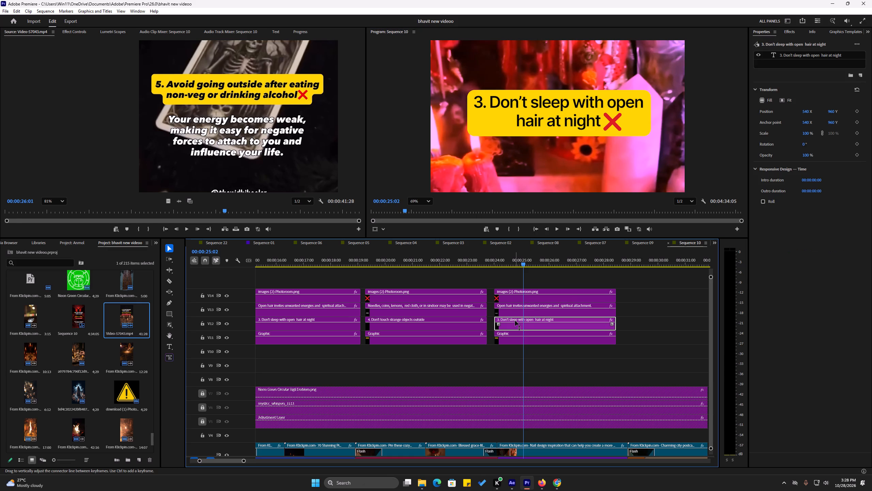
{"action": "left_click", "coordinate": [797, 54]}
{"action": "left_click", "coordinate": [535, 109]}
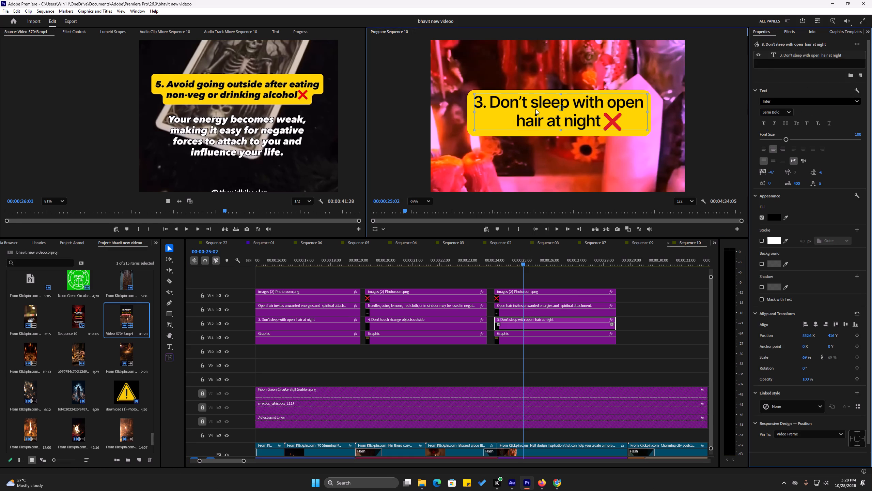
{"action": "triple_click", "coordinate": [516, 104]}
{"action": "left_click", "coordinate": [480, 102]}
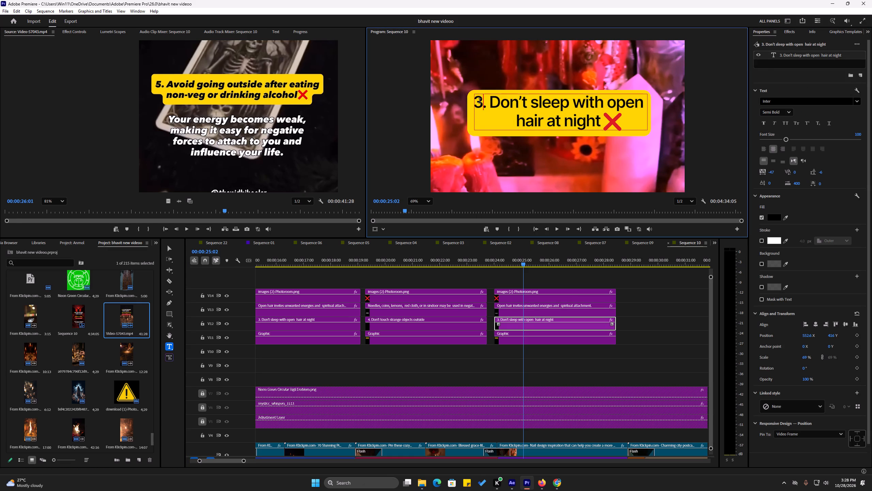
{"action": "key", "text": "BackSpace"}
{"action": "key", "text": "5"}
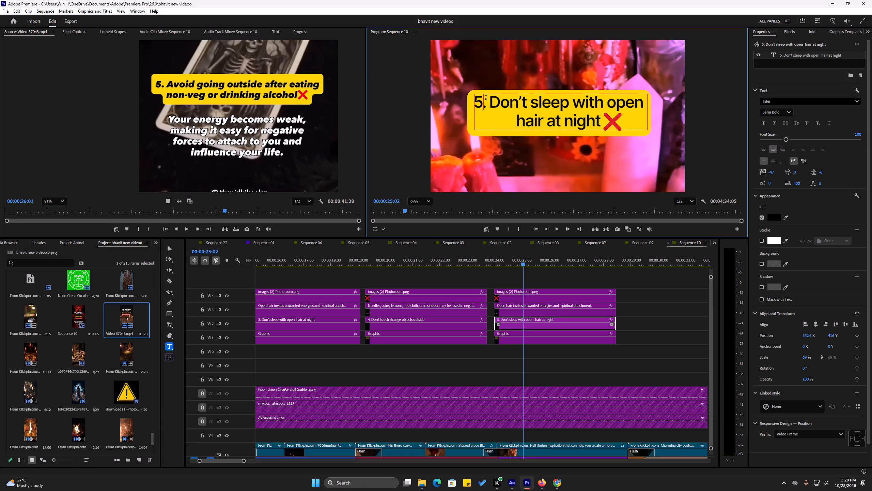
Replace the fifth heading's wording after the number with "Avoid going outside after eating".
{"action": "left_click_drag", "start_coordinate": [490, 101], "coordinate": [516, 102]}
{"action": "left_click_drag", "start_coordinate": [516, 102], "coordinate": [598, 122]}
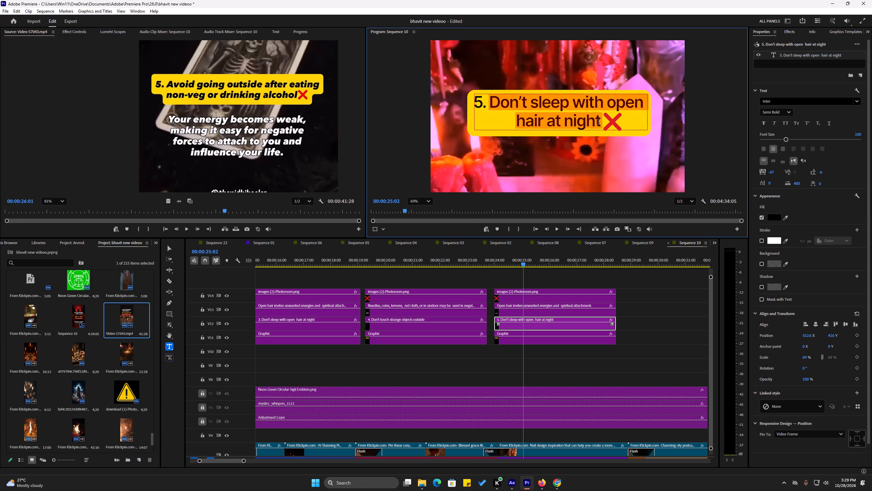
{"action": "type", "text": "Avoid"}
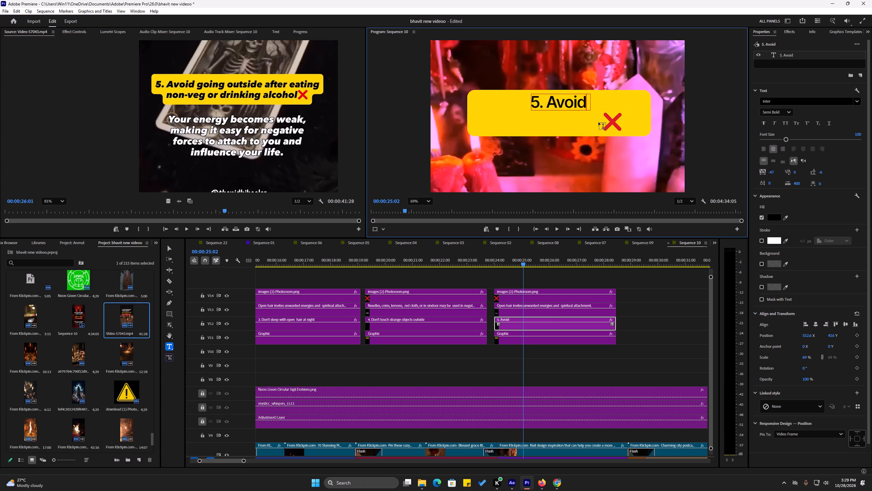
{"action": "key", "text": "space"}
{"action": "type", "text": "going"}
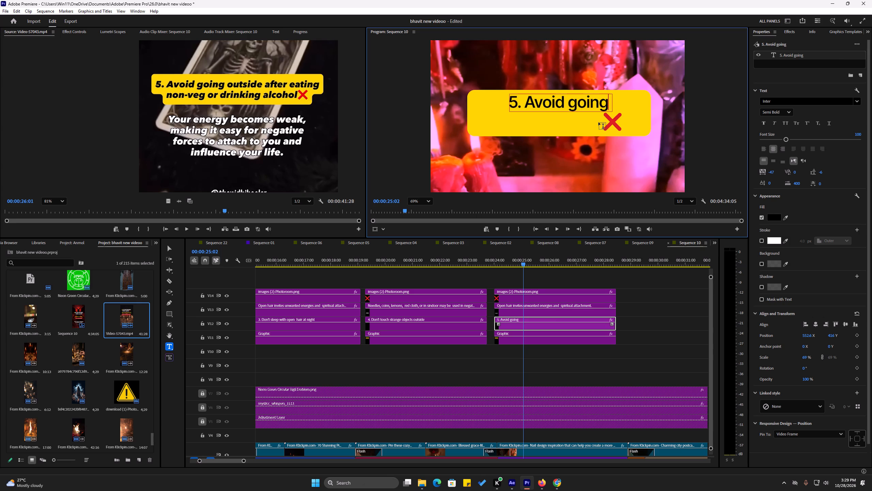
{"action": "key", "text": "space"}
{"action": "type", "text": "outside"}
{"action": "key", "text": "space"}
{"action": "type", "text": "after"}
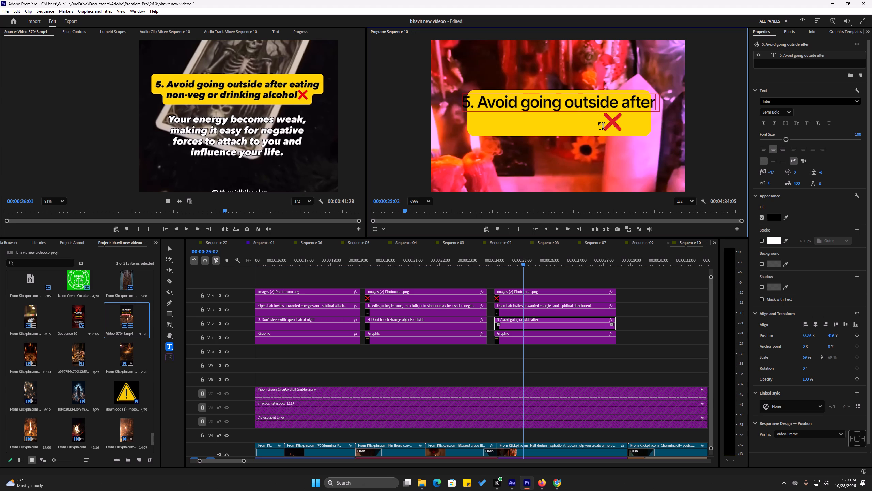
{"action": "key", "text": "space"}
{"action": "type", "text": "eatu"}
{"action": "key", "text": "BackSpace"}
{"action": "type", "text": "ing"}
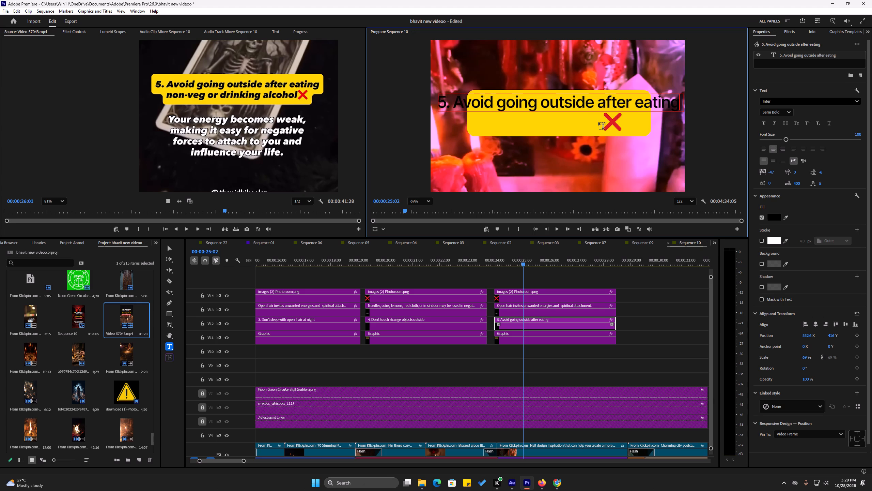
Add a second line to the fifth rule's heading reading "non-veg or drinking alcohol".
{"action": "key", "text": "Return"}
{"action": "type", "text": "non"}
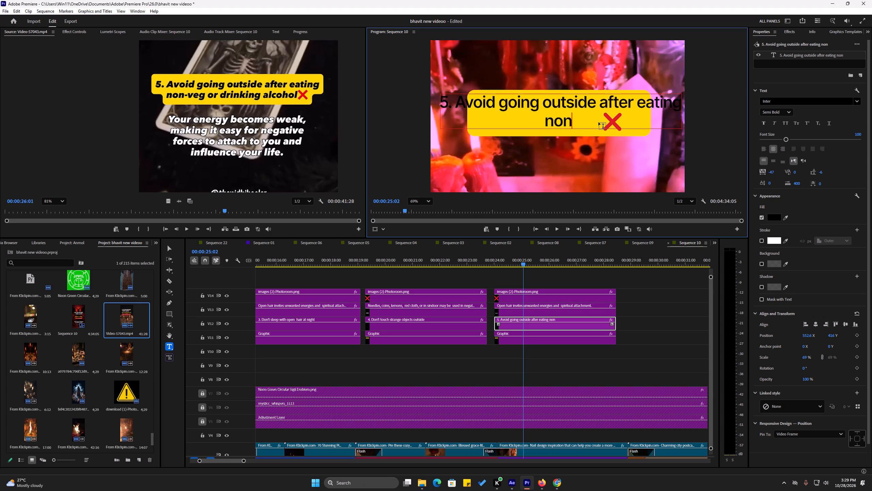
{"action": "key", "text": "minus"}
{"action": "type", "text": "veg"}
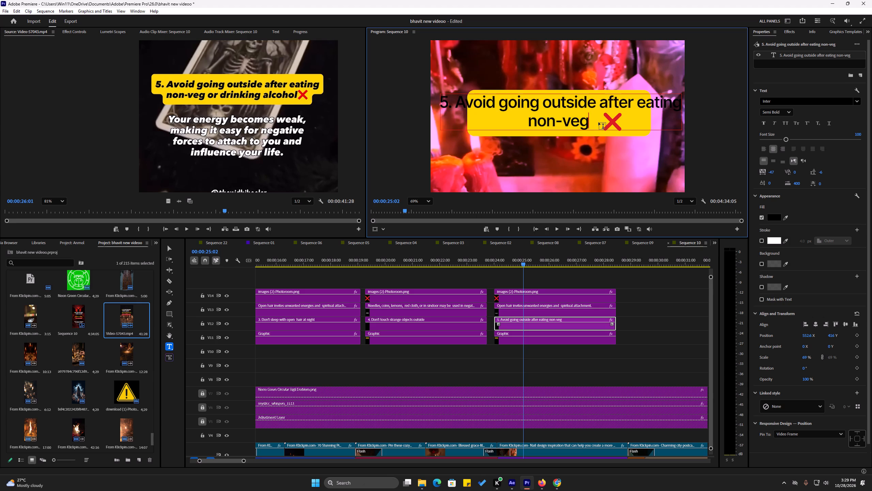
{"action": "key", "text": "space"}
{"action": "type", "text": "or"}
{"action": "key", "text": "space"}
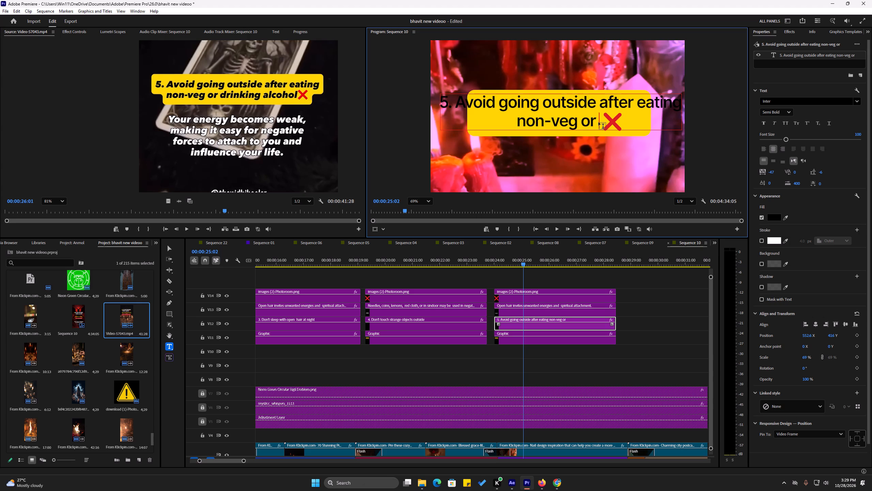
{"action": "type", "text": "drinking"}
{"action": "key", "text": "space"}
{"action": "type", "text": "al"}
{"action": "key", "text": "c"}
{"action": "type", "text": "ohol"}
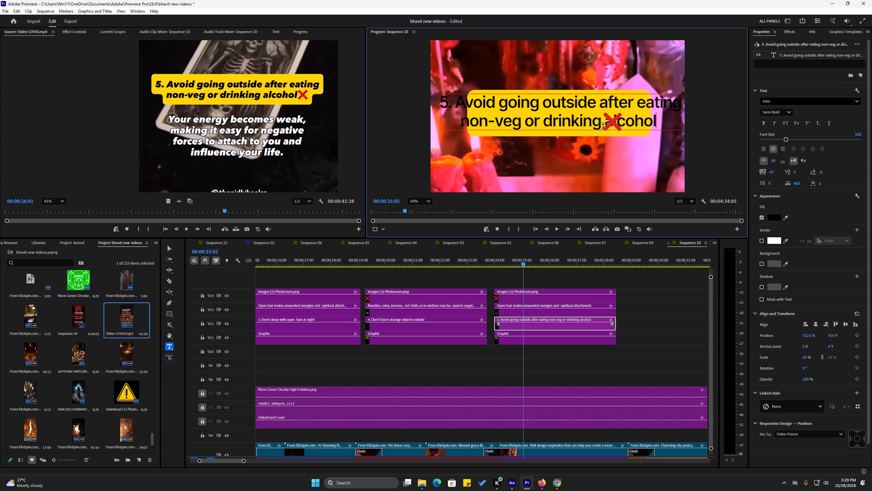
Scale the fifth rule's heading down to about 50%, place it inside the yellow box at about 548, 423, and save.
{"action": "left_click", "coordinate": [168, 248]}
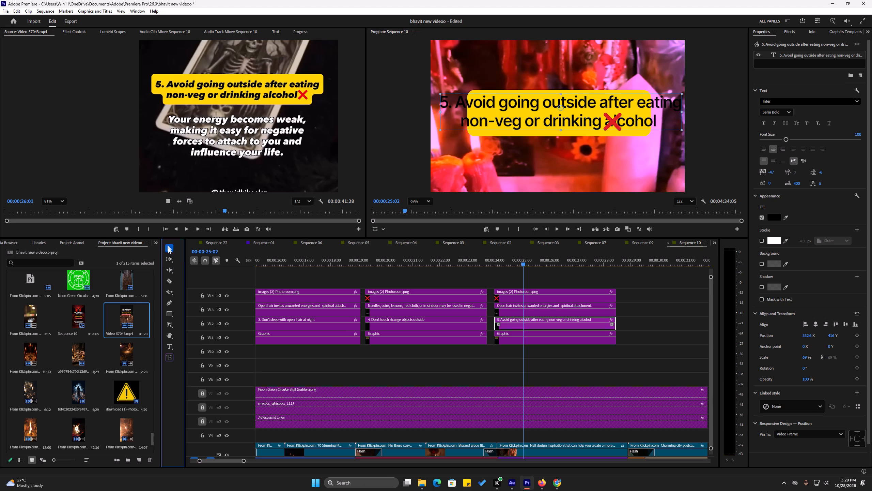
{"action": "left_click_drag", "start_coordinate": [680, 130], "coordinate": [667, 123]}
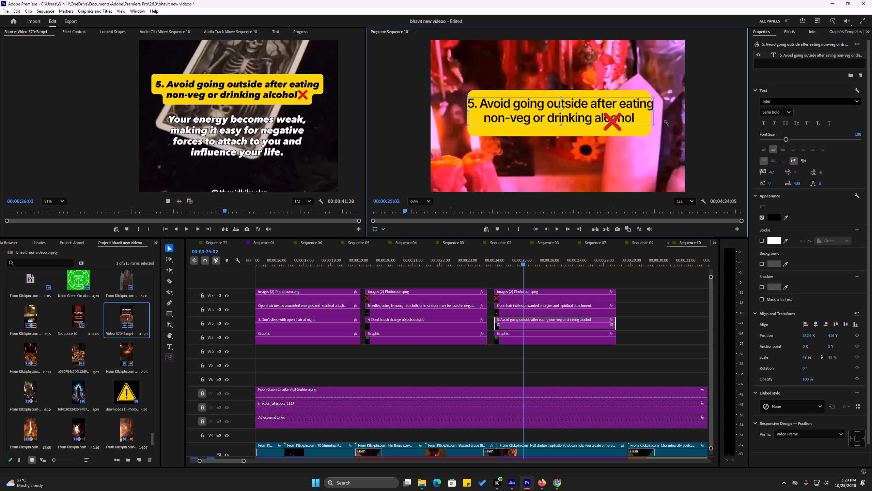
{"action": "left_click_drag", "start_coordinate": [667, 123], "coordinate": [665, 124]}
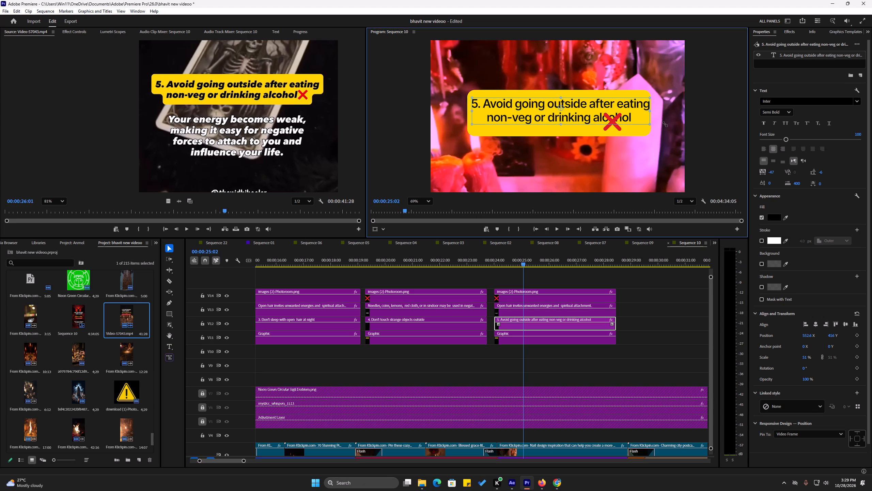
{"action": "left_click_drag", "start_coordinate": [665, 124], "coordinate": [665, 124]}
{"action": "double_click", "coordinate": [619, 108]}
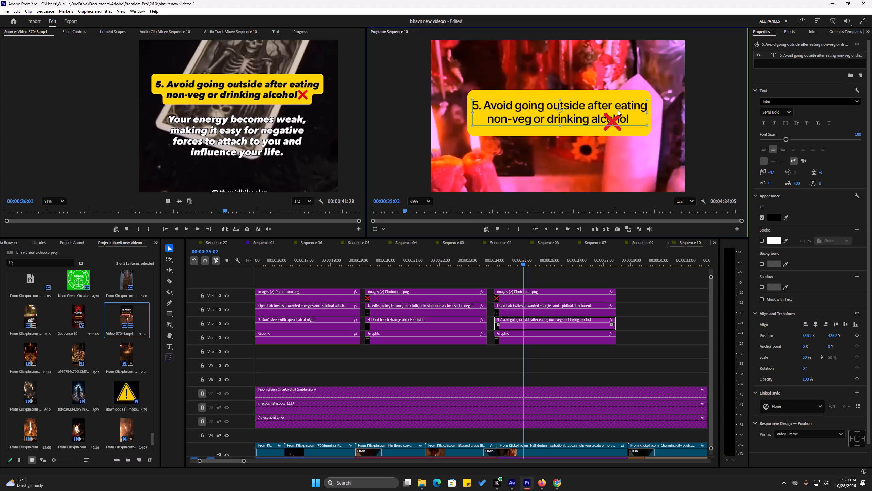
{"action": "key", "text": "ctrl+s"}
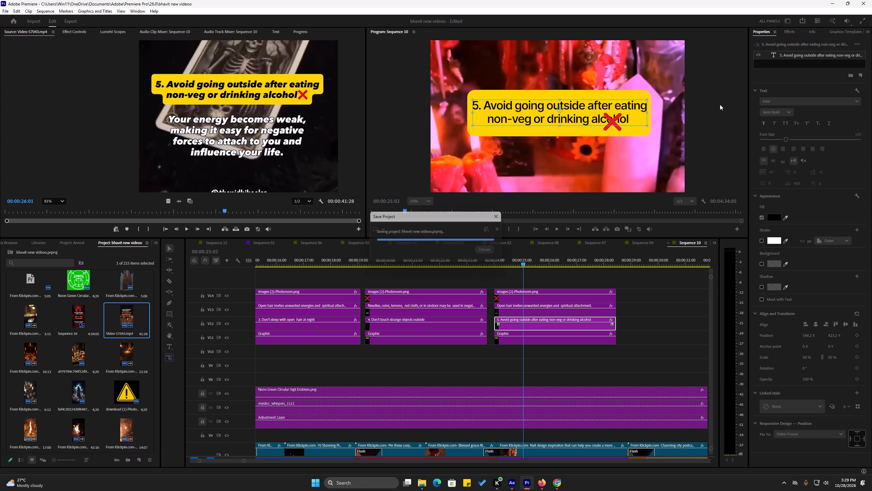
Move the fifth rule's red cross image to just after the word "alcohol" in the heading's second line.
{"action": "left_click", "coordinate": [590, 97]}
{"action": "left_click", "coordinate": [617, 123]}
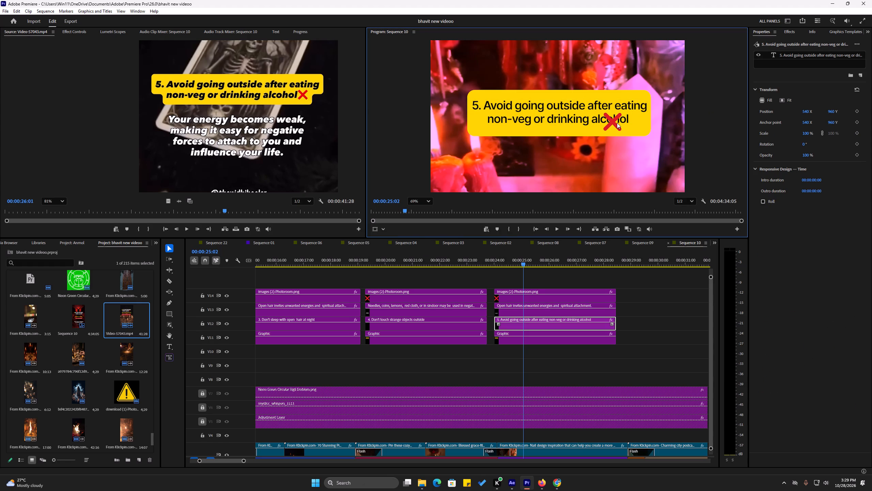
{"action": "left_click", "coordinate": [617, 129]}
{"action": "left_click", "coordinate": [515, 292]}
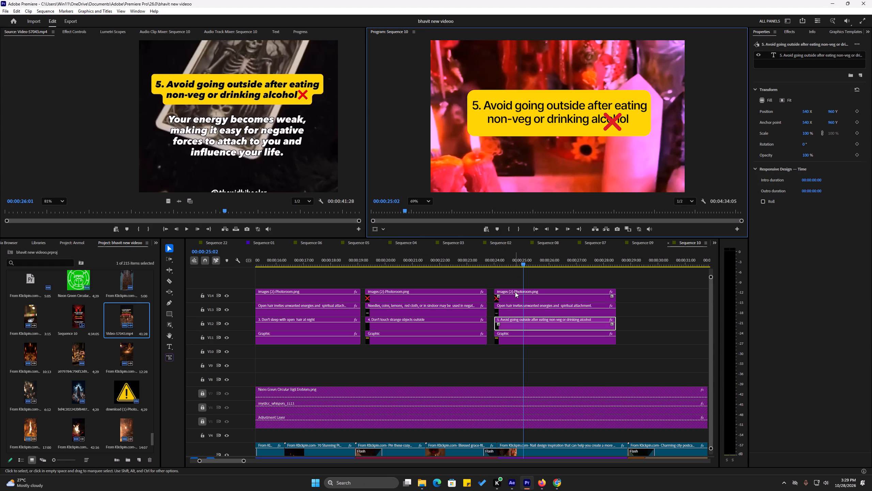
{"action": "left_click", "coordinate": [373, 232]}
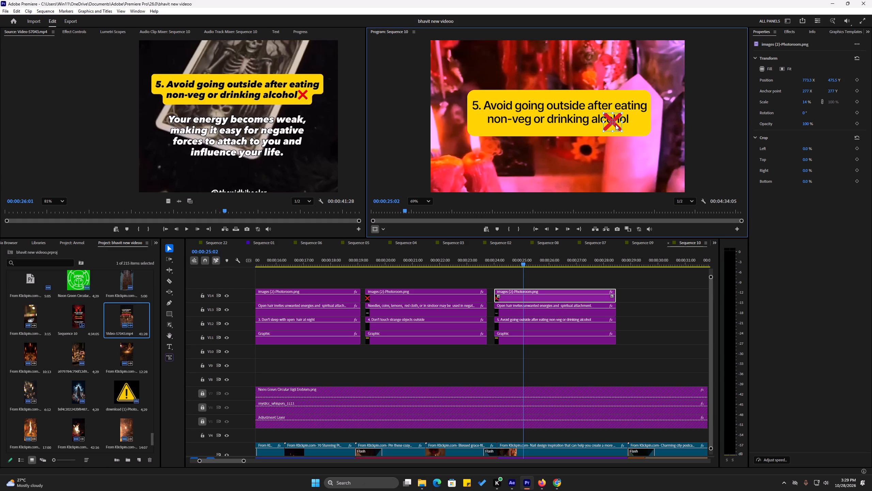
{"action": "left_click", "coordinate": [616, 124]}
{"action": "left_click_drag", "start_coordinate": [616, 124], "coordinate": [641, 121]}
{"action": "scroll", "coordinate": [626, 119], "scroll_direction": "up", "scroll_amount": 7}
{"action": "middle_click", "coordinate": [626, 119]}
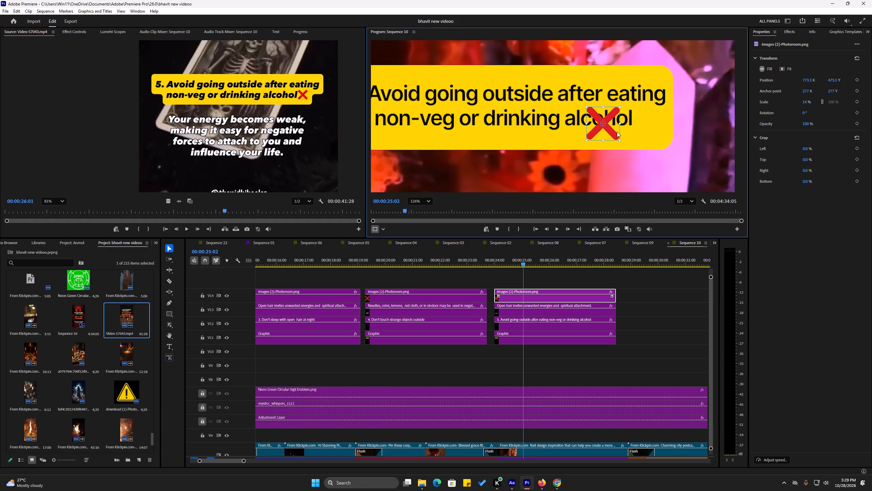
{"action": "left_click_drag", "start_coordinate": [610, 133], "coordinate": [656, 132]}
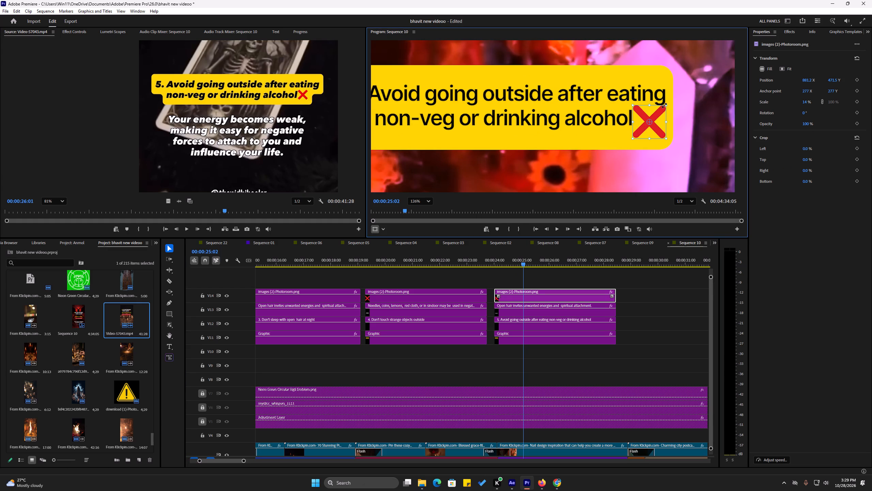
Shrink the red cross to about 8% scale and align it with the second heading line after "alcohol".
{"action": "left_click", "coordinate": [664, 106]}
{"action": "left_click", "coordinate": [654, 127]}
{"action": "left_click_drag", "start_coordinate": [656, 123], "coordinate": [656, 120]}
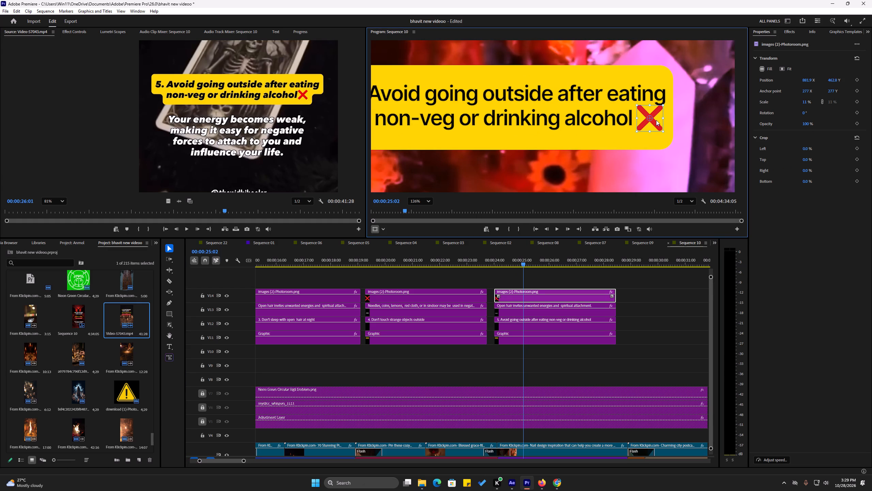
{"action": "left_click_drag", "start_coordinate": [656, 120], "coordinate": [655, 120]}
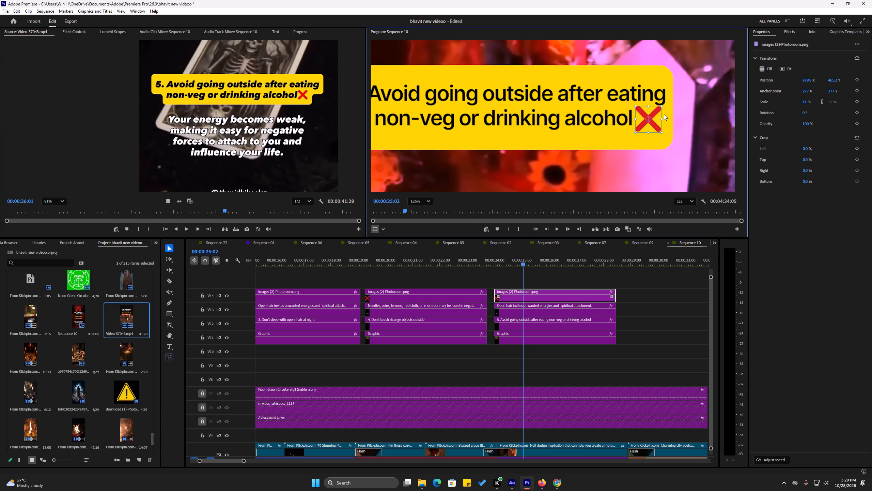
{"action": "left_click_drag", "start_coordinate": [662, 105], "coordinate": [661, 109]}
{"action": "left_click", "coordinate": [654, 122]}
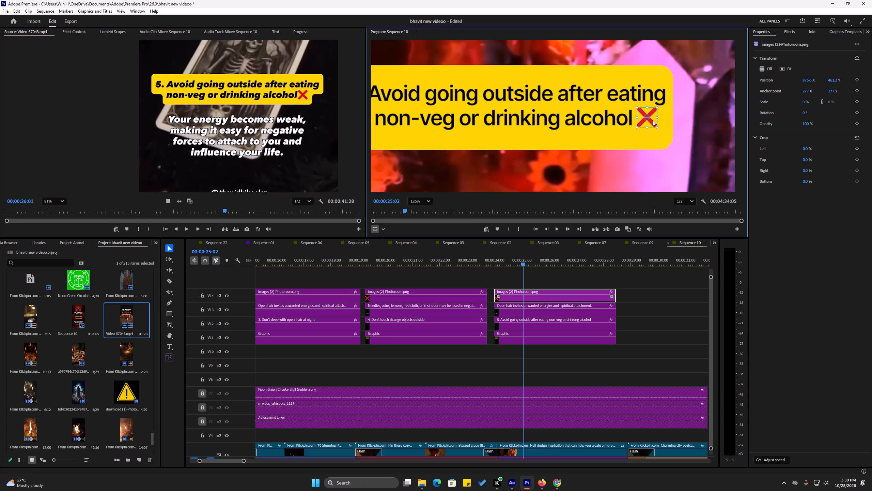
Inspect the text and shape layers of the fifth rule's caption clip to find the yellow heading box.
{"action": "left_click", "coordinate": [622, 145]}
{"action": "scroll", "coordinate": [648, 111], "scroll_direction": "down", "scroll_amount": 1}
{"action": "middle_click_drag", "start_coordinate": [703, 104], "coordinate": [708, 91]}
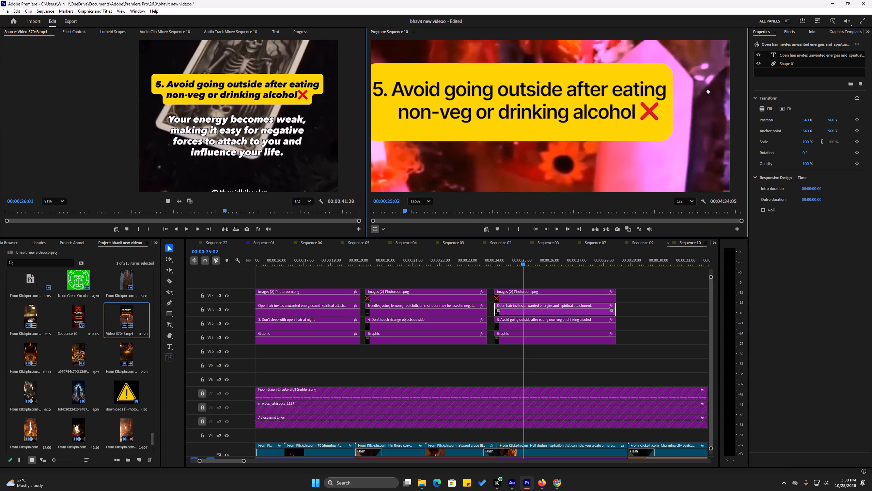
{"action": "middle_click_drag", "start_coordinate": [708, 91], "coordinate": [710, 88]}
{"action": "left_click", "coordinate": [530, 117]}
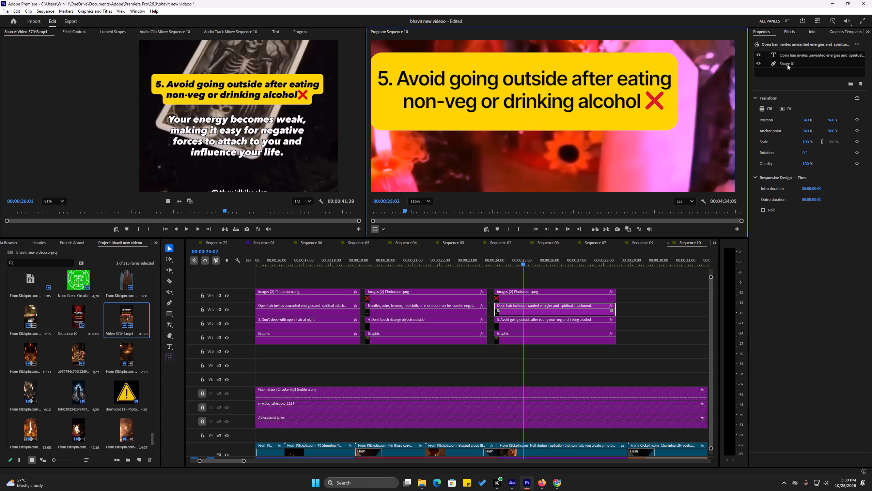
{"action": "left_click", "coordinate": [787, 64]}
{"action": "left_click", "coordinate": [536, 294]}
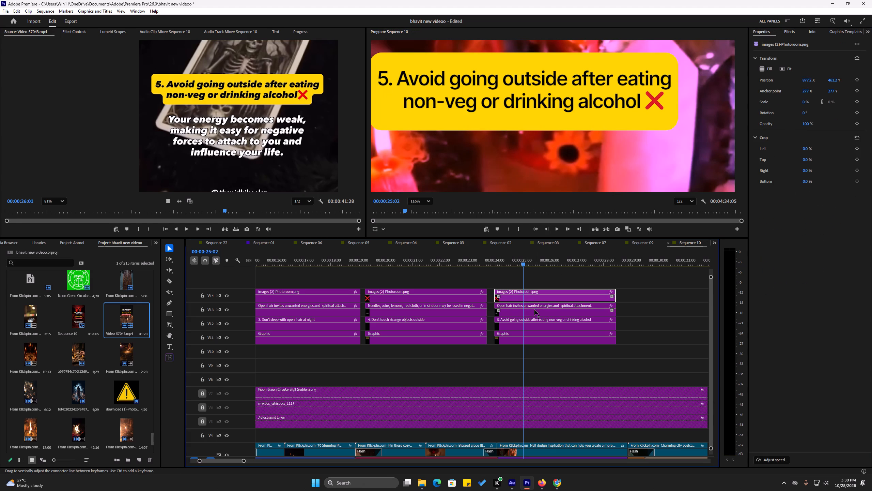
{"action": "left_click", "coordinate": [534, 310]}
{"action": "left_click", "coordinate": [784, 62]}
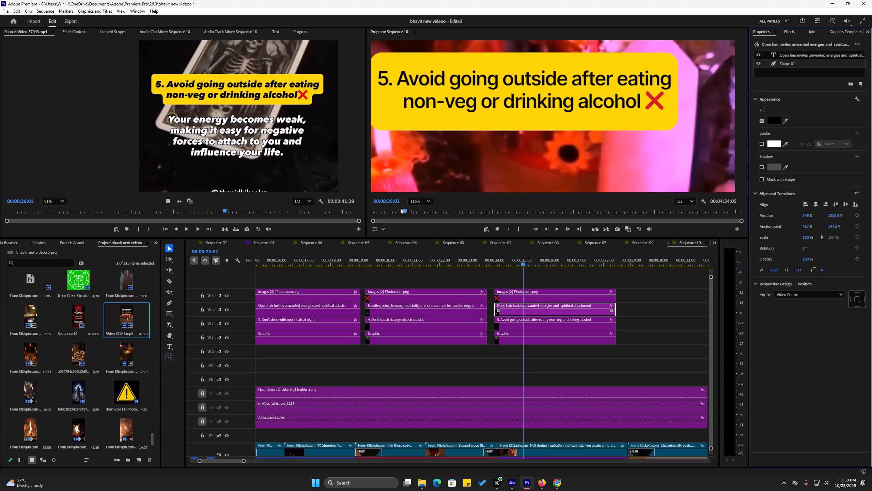
{"action": "left_click", "coordinate": [378, 229]}
{"action": "scroll", "coordinate": [542, 124], "scroll_direction": "down", "scroll_amount": 3}
{"action": "scroll", "coordinate": [629, 133], "scroll_direction": "down", "scroll_amount": 3}
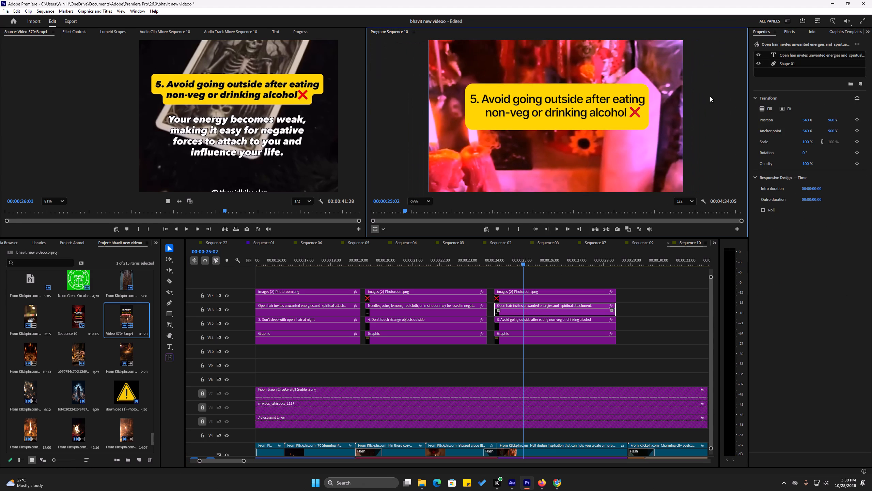
{"action": "left_click", "coordinate": [710, 96]}
{"action": "left_click", "coordinate": [558, 123]}
{"action": "left_click", "coordinate": [805, 56]}
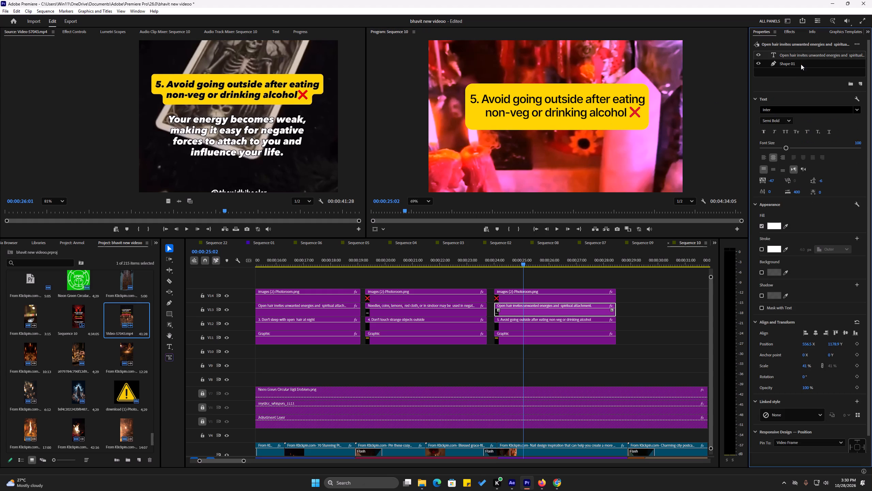
{"action": "left_click", "coordinate": [801, 64]}
Move the playhead to 00:00:25:22 and save the project.
{"action": "left_click_drag", "start_coordinate": [536, 265], "coordinate": [543, 265]}
{"action": "key", "text": "ctrl+s"}
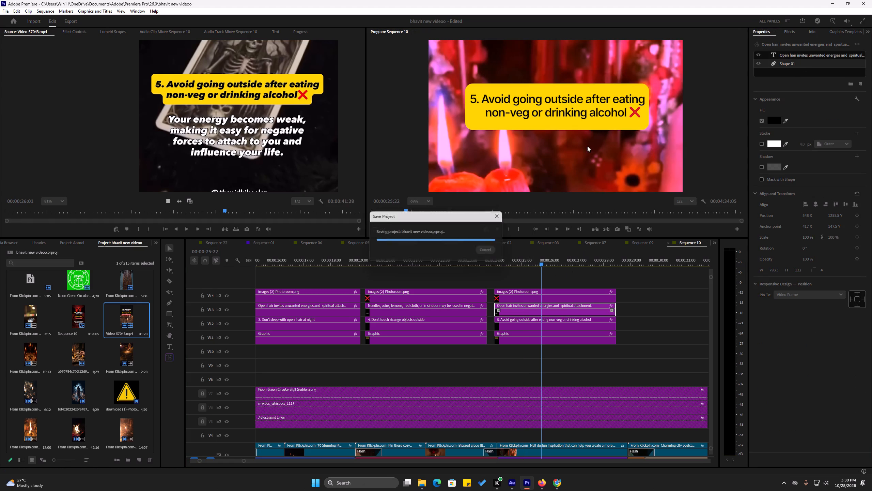
Check the layers of the fifth rule's caption and heading clips again for the yellow box.
{"action": "left_click", "coordinate": [570, 94]}
{"action": "double_click", "coordinate": [574, 92]}
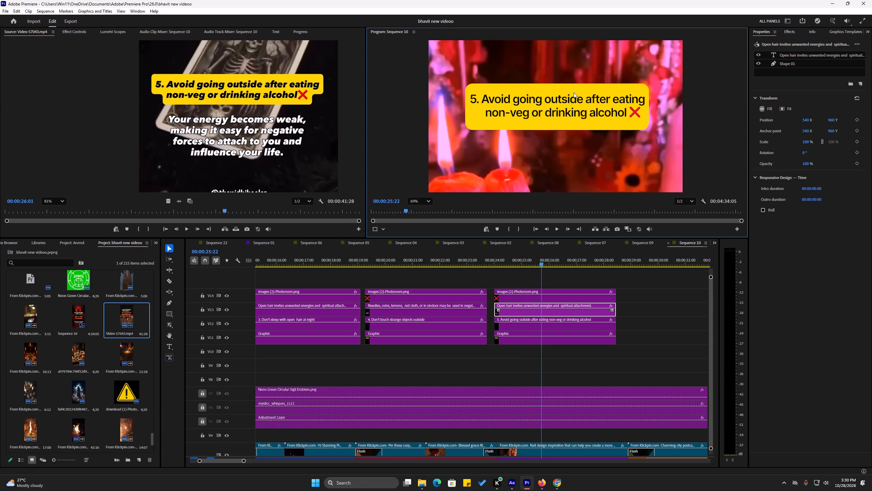
{"action": "left_click", "coordinate": [821, 59]}
{"action": "left_click", "coordinate": [815, 61]}
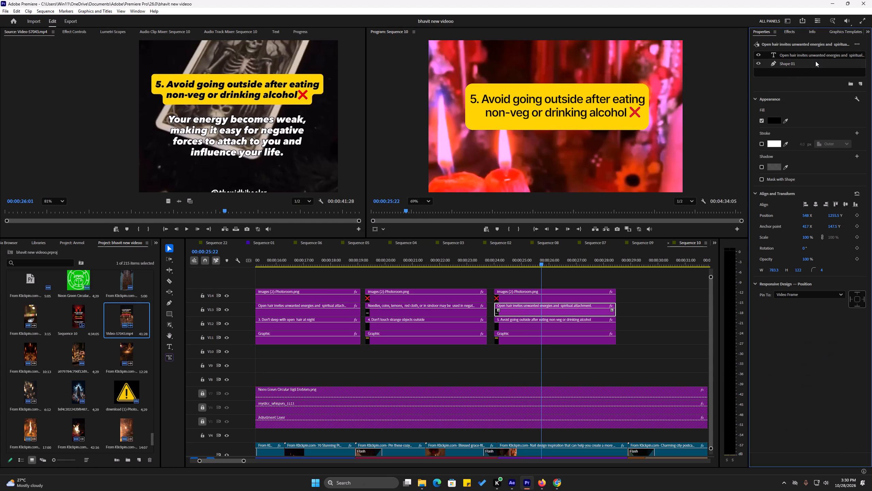
{"action": "double_click", "coordinate": [563, 90]}
{"action": "left_click", "coordinate": [706, 94]}
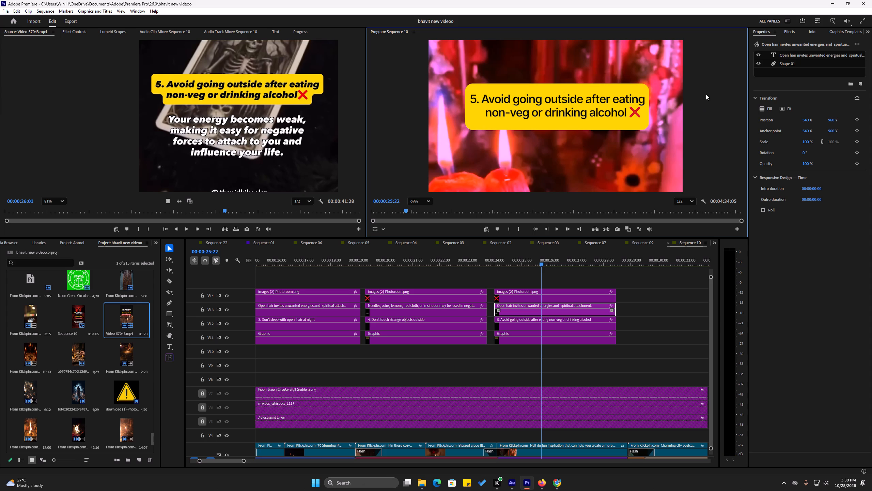
{"action": "left_click", "coordinate": [552, 321]}
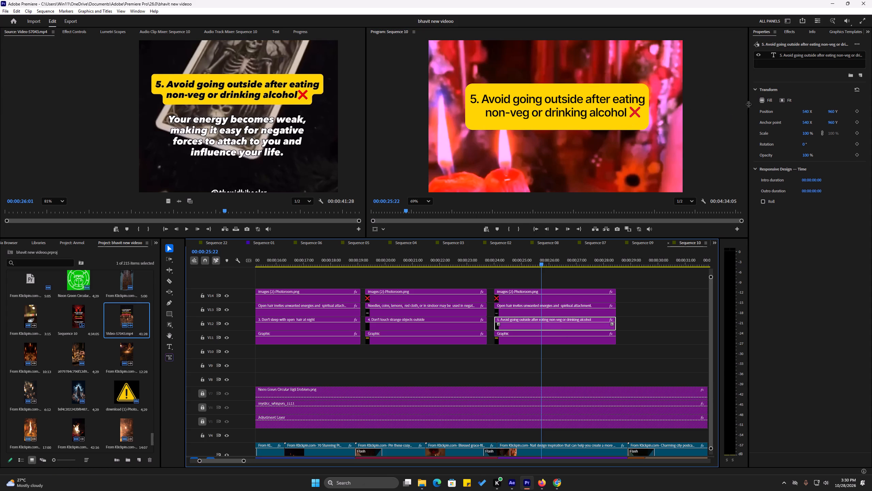
{"action": "left_click", "coordinate": [795, 54]}
{"action": "left_click", "coordinate": [719, 89]}
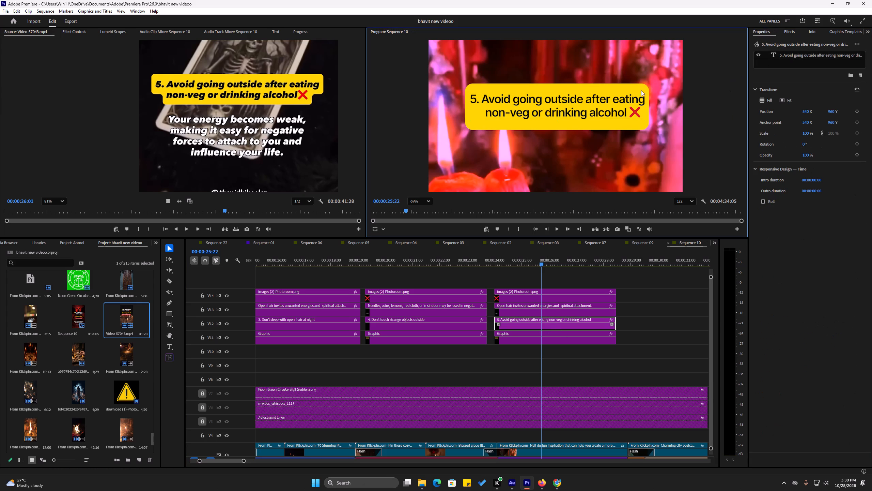
{"action": "left_click", "coordinate": [621, 87]}
Reduce the height of the yellow box graphic from its bottom and top edges to fit the fifth heading's two lines, and save.
{"action": "left_click", "coordinate": [532, 334]}
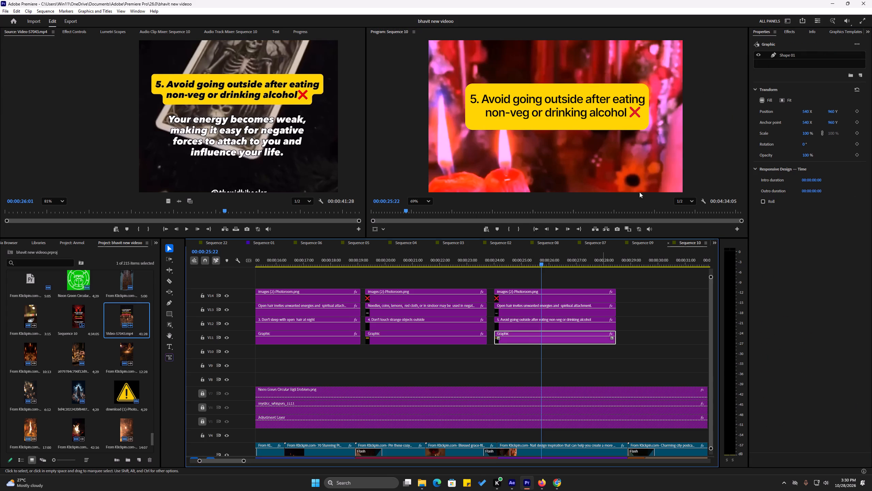
{"action": "left_click", "coordinate": [805, 54]}
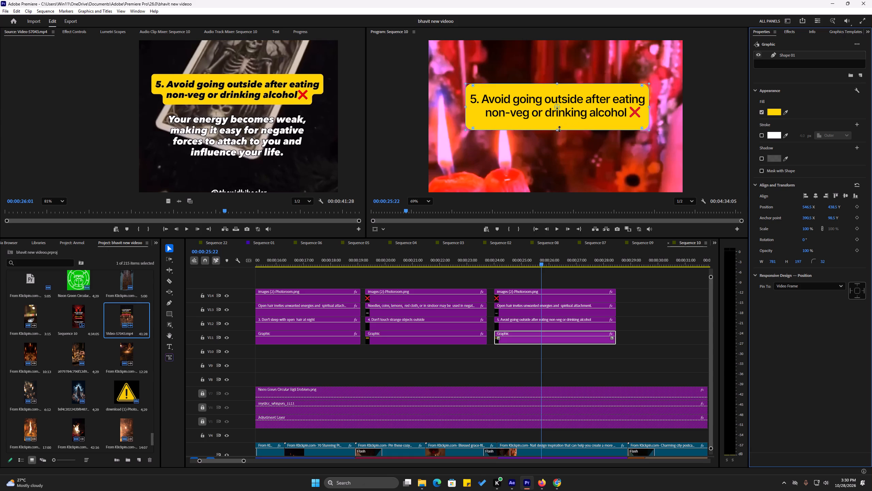
{"action": "left_click_drag", "start_coordinate": [559, 129], "coordinate": [564, 121]}
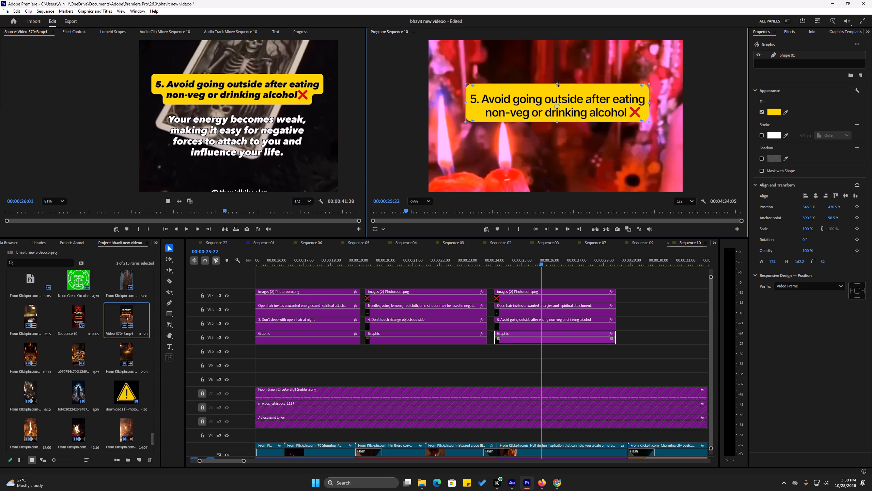
{"action": "left_click_drag", "start_coordinate": [558, 85], "coordinate": [557, 90]}
{"action": "left_click", "coordinate": [713, 74]}
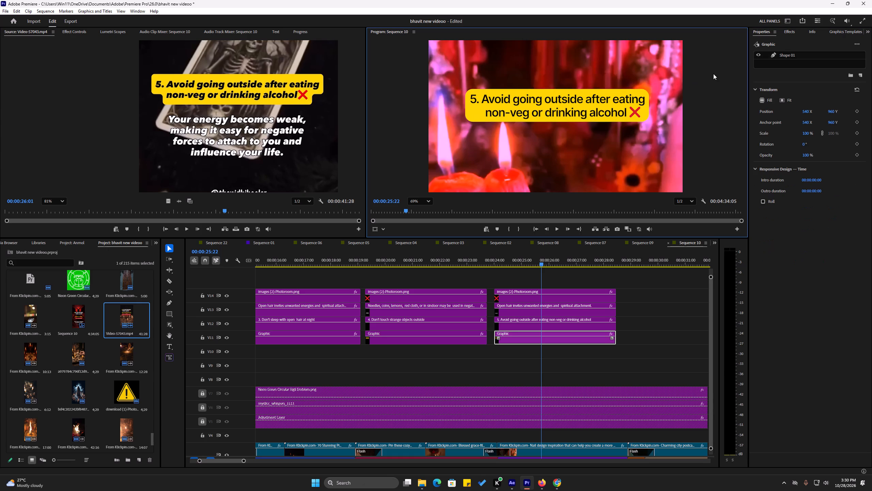
{"action": "key", "text": "ctrl+s"}
{"action": "scroll", "coordinate": [534, 75], "scroll_direction": "down", "scroll_amount": 2}
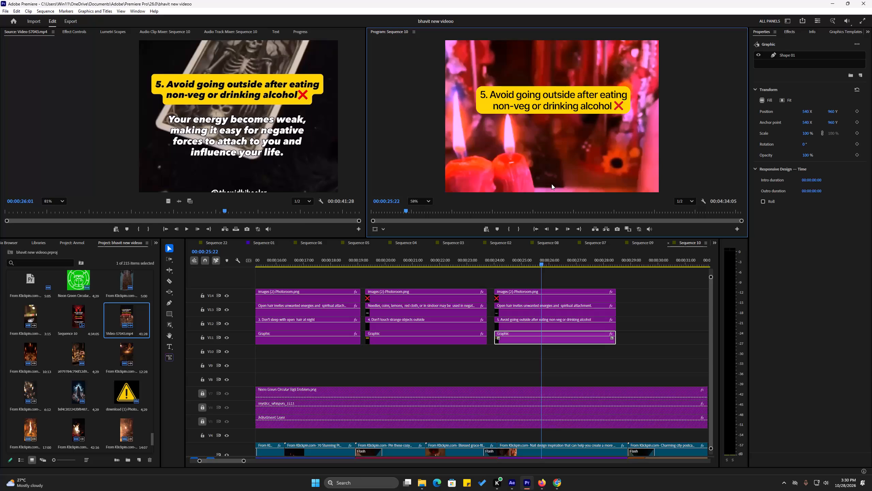
{"action": "left_click", "coordinate": [657, 307]}
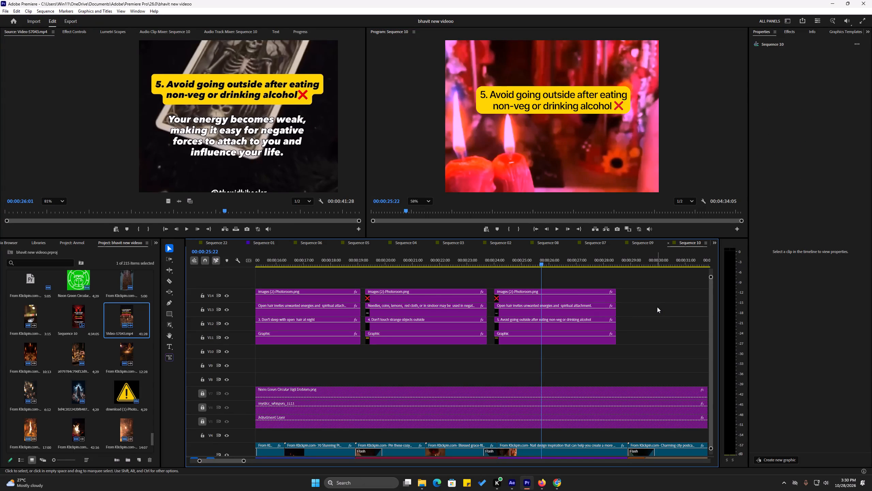
{"action": "key", "text": "ctrl+s"}
{"action": "key", "text": "ctrl+s"}
Play back the transition into the fifth rule from about 00:00:23:25 to check how its overlays appear.
{"action": "left_click", "coordinate": [490, 257]}
{"action": "left_click", "coordinate": [499, 273]}
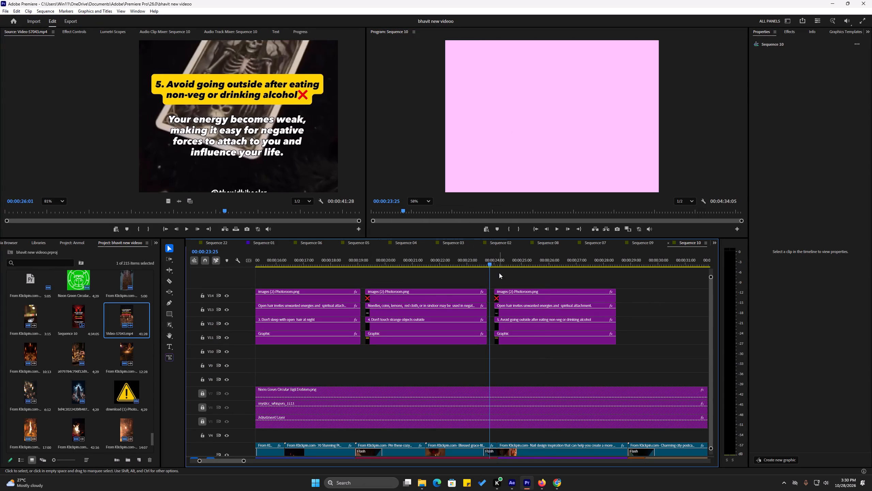
{"action": "key", "text": "space"}
{"action": "key", "text": "space"}
{"action": "key", "text": "ctrl+s"}
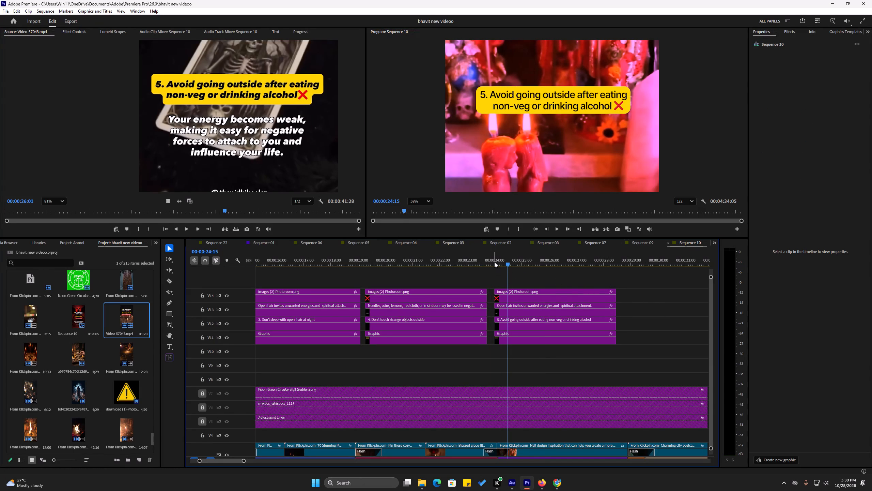
{"action": "left_click", "coordinate": [494, 262]}
{"action": "key", "text": "space"}
{"action": "key", "text": "space"}
Trim the start of the fifth rule's four overlay clips back to 00:00:23:29, play back the transition, and save.
{"action": "left_click_drag", "start_coordinate": [490, 263], "coordinate": [493, 263]}
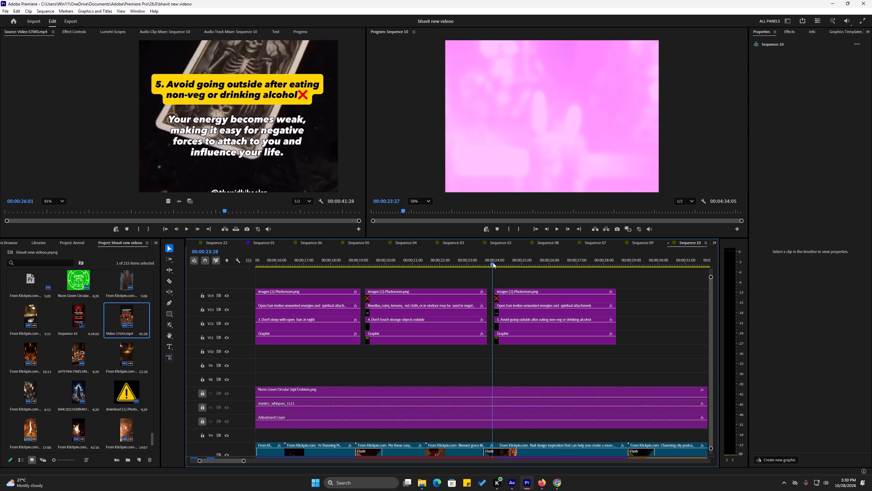
{"action": "left_click_drag", "start_coordinate": [493, 263], "coordinate": [494, 263]}
{"action": "scroll", "coordinate": [496, 279], "scroll_direction": "up", "scroll_amount": 7, "text": "alt"}
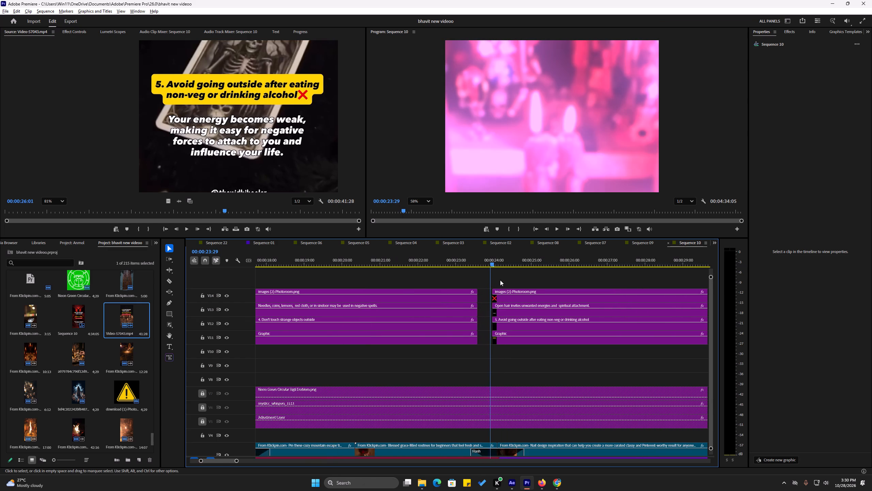
{"action": "scroll", "coordinate": [500, 280], "scroll_direction": "up", "scroll_amount": 11, "text": "alt"}
{"action": "left_click_drag", "start_coordinate": [481, 279], "coordinate": [508, 365]}
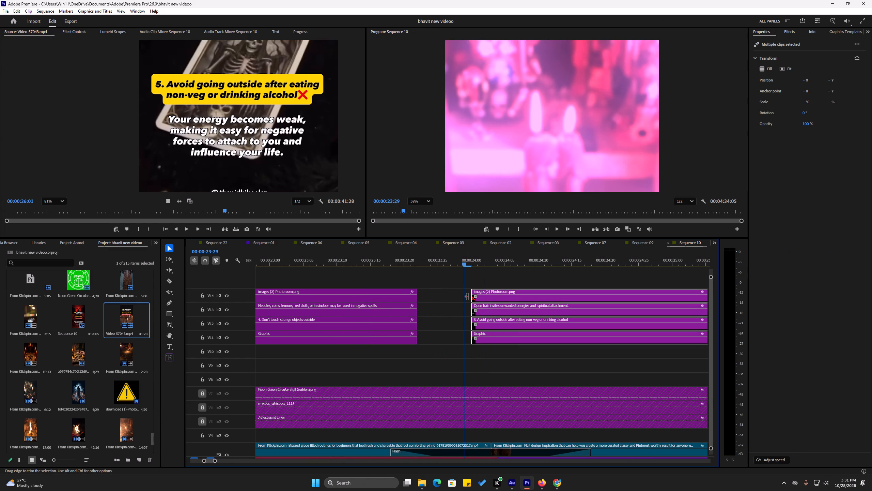
{"action": "left_click_drag", "start_coordinate": [471, 294], "coordinate": [466, 294]}
{"action": "scroll", "coordinate": [494, 271], "scroll_direction": "down", "scroll_amount": 6, "text": "alt"}
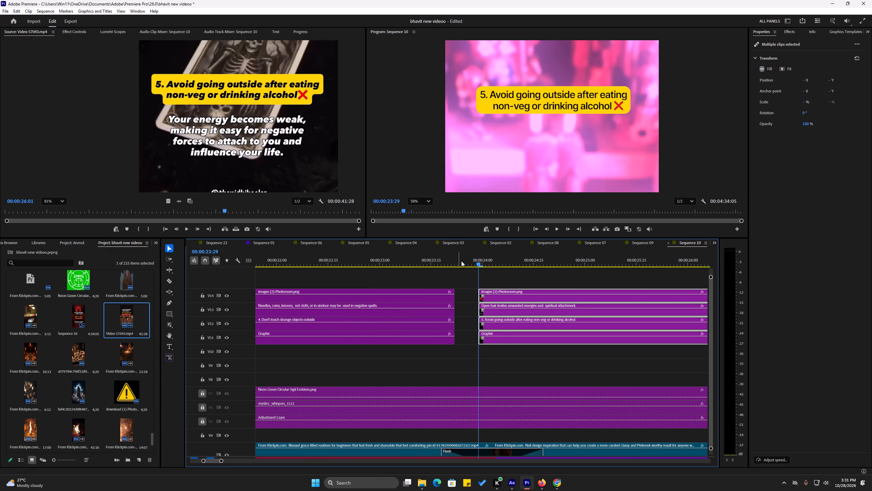
{"action": "left_click", "coordinate": [461, 261]}
{"action": "key", "text": "space"}
{"action": "scroll", "coordinate": [465, 282], "scroll_direction": "down", "scroll_amount": 14, "text": "alt"}
{"action": "key", "text": "ctrl+s"}
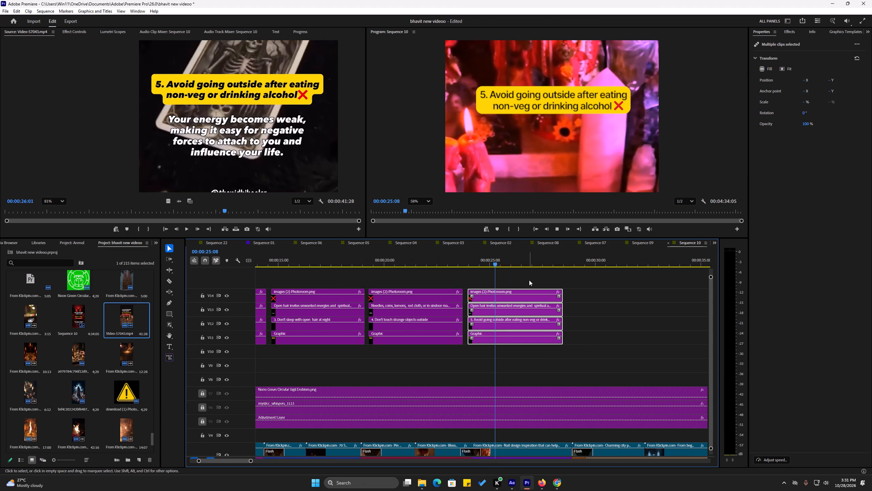
Extend the ends of the fifth rule's four overlay clips to 00:00:29:01, check the ending in playback, and save.
{"action": "key", "text": "space"}
{"action": "scroll", "coordinate": [576, 283], "scroll_direction": "down", "scroll_amount": 2, "text": "alt"}
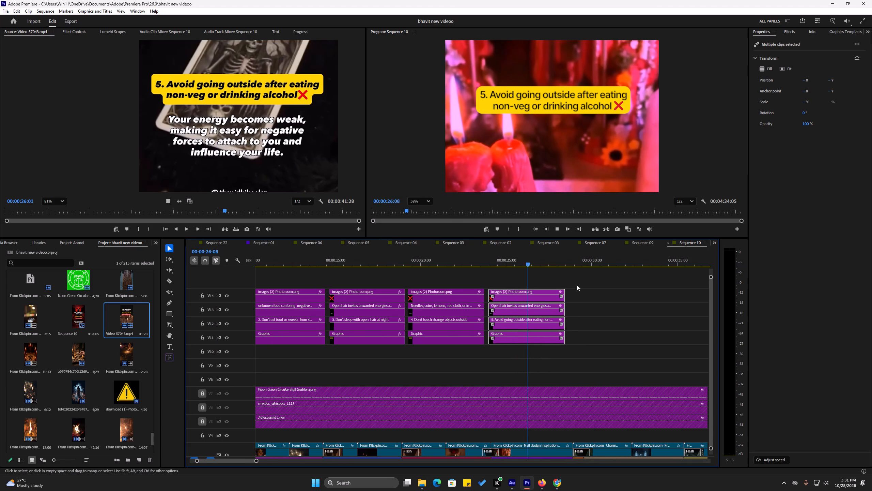
{"action": "scroll", "coordinate": [582, 288], "scroll_direction": "up", "scroll_amount": 3, "text": "alt"}
{"action": "key", "text": "ctrl+s"}
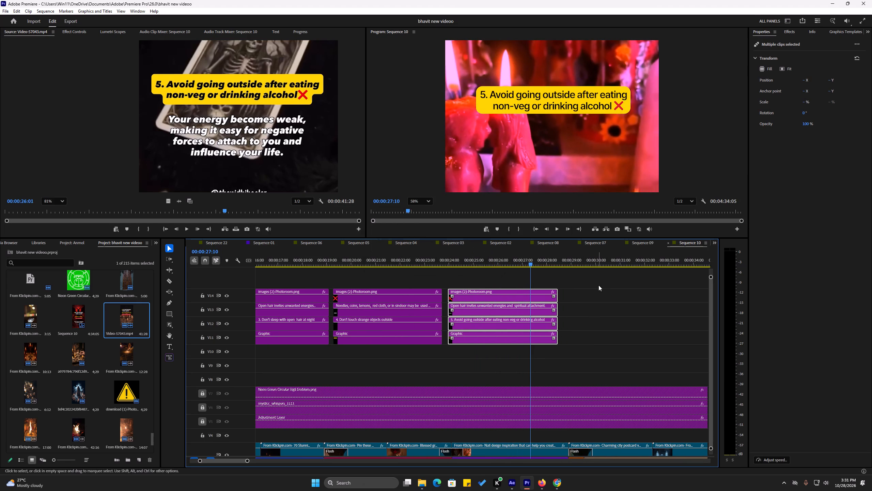
{"action": "key", "text": "space"}
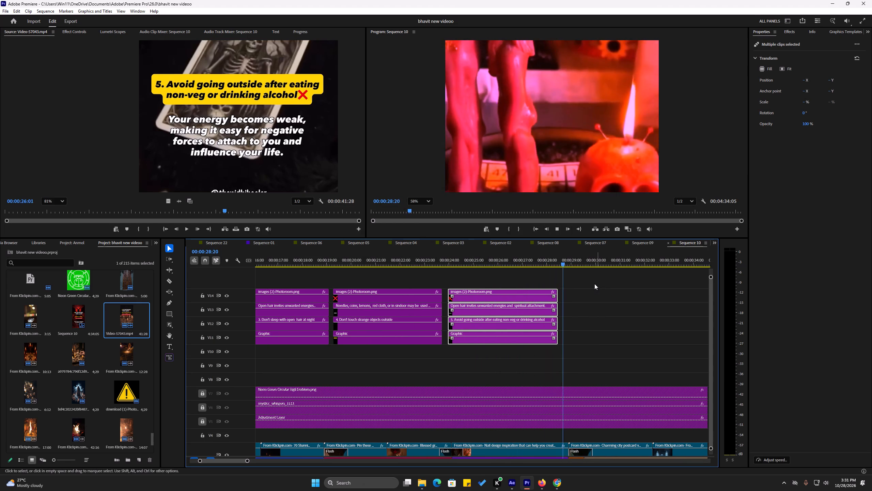
{"action": "key", "text": "space"}
{"action": "left_click", "coordinate": [573, 263]}
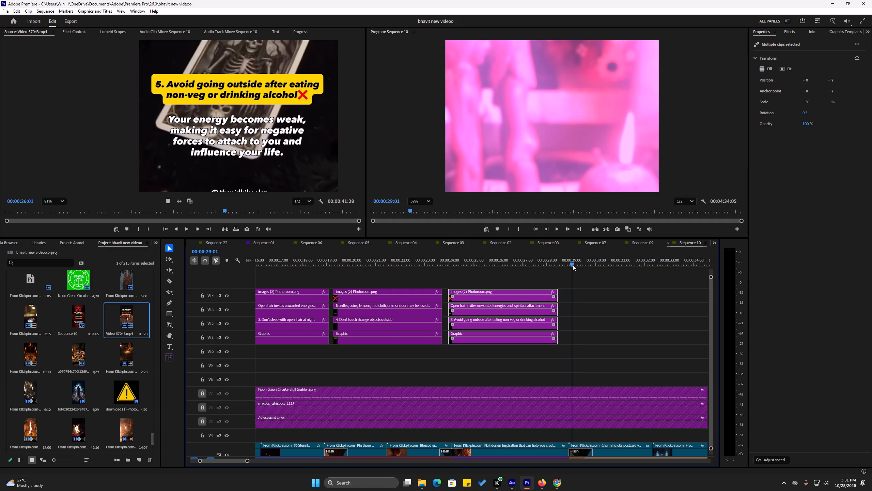
{"action": "left_click", "coordinate": [558, 295]}
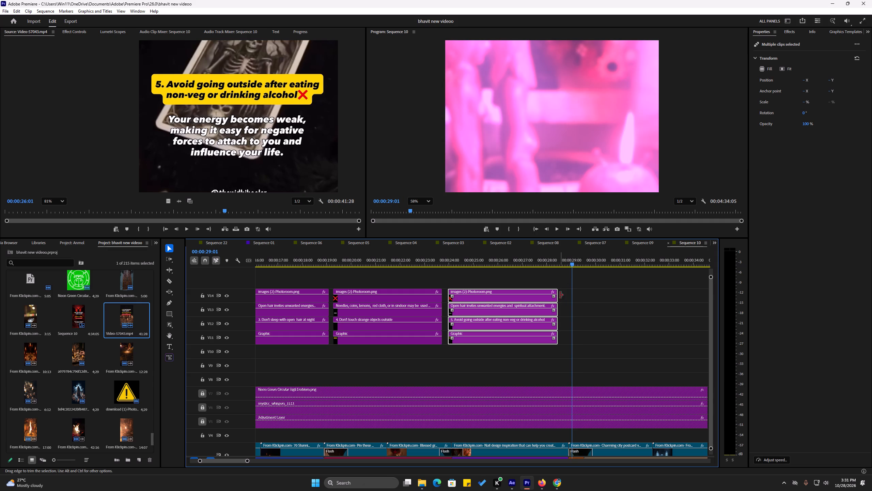
{"action": "left_click_drag", "start_coordinate": [560, 295], "coordinate": [576, 295]}
{"action": "left_click", "coordinate": [563, 260]}
{"action": "key", "text": "space"}
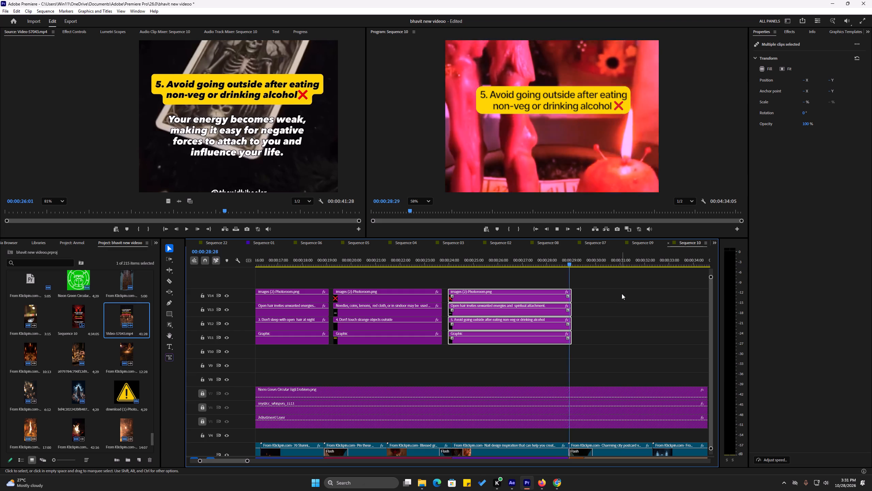
{"action": "key", "text": "space"}
{"action": "key", "text": "ctrl+s"}
Copy the fifth rule's caption, heading, cross and yellow box clips and paste them at 00:00:29:06 for the sixth rule.
{"action": "scroll", "coordinate": [550, 120], "scroll_direction": "down", "scroll_amount": 7}
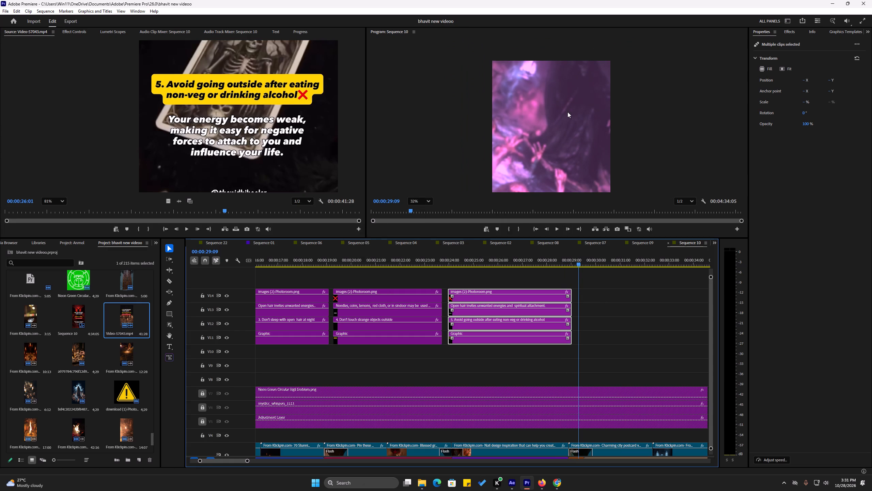
{"action": "middle_click_drag", "start_coordinate": [581, 99], "coordinate": [584, 81]}
{"action": "scroll", "coordinate": [592, 282], "scroll_direction": "up", "scroll_amount": 12, "text": "alt"}
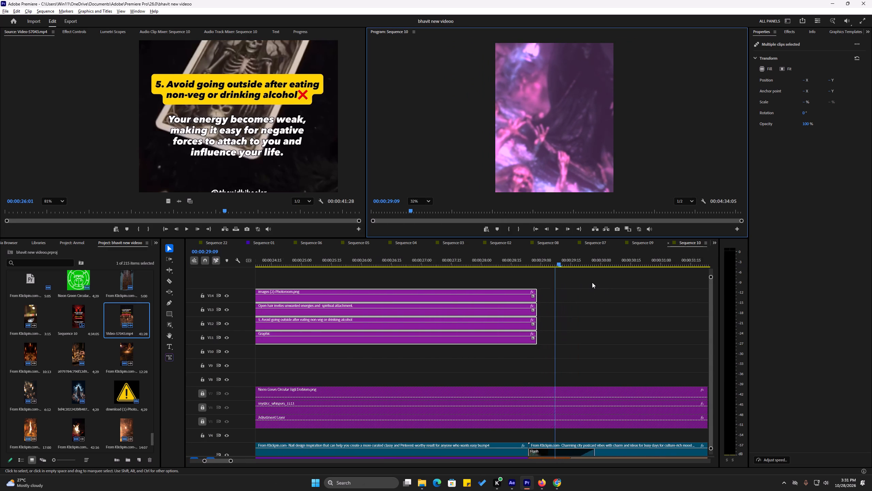
{"action": "left_click_drag", "start_coordinate": [534, 263], "coordinate": [521, 267]}
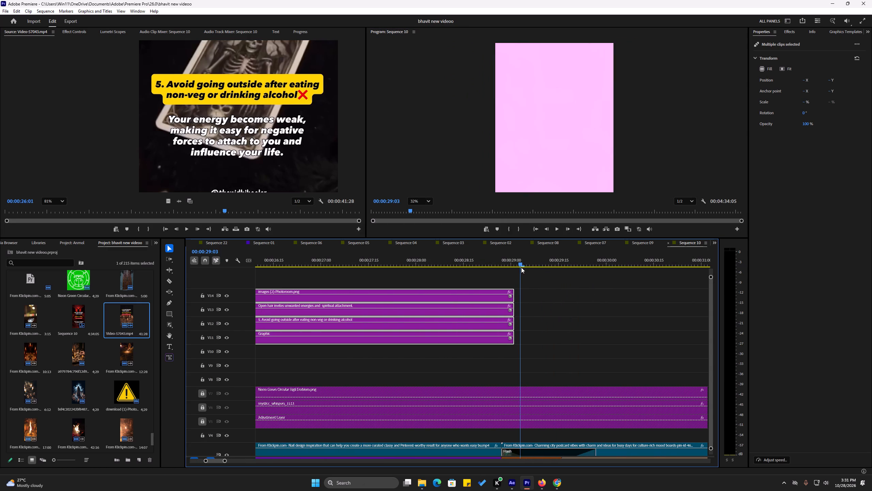
{"action": "left_click_drag", "start_coordinate": [521, 267], "coordinate": [531, 267]}
{"action": "left_click", "coordinate": [570, 302]}
{"action": "key", "text": "ctrl+s"}
{"action": "left_click_drag", "start_coordinate": [548, 294], "coordinate": [480, 348]}
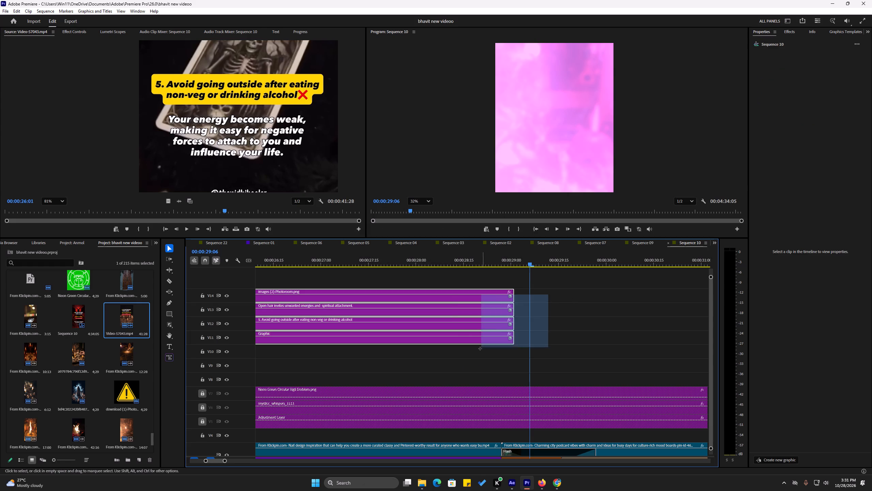
{"action": "left_click_drag", "start_coordinate": [480, 348], "coordinate": [465, 370]}
{"action": "key", "text": "ctrl+c"}
{"action": "key", "text": "ctrl+v"}
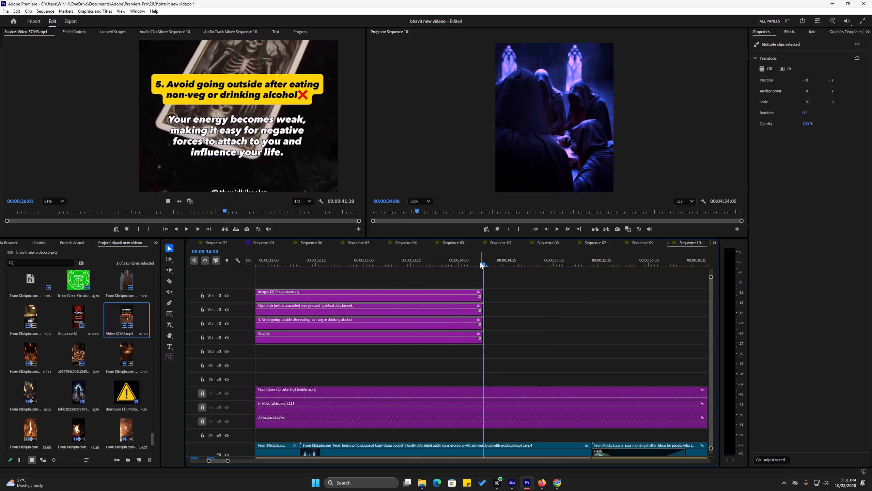
Play back from about 00:00:28:18 into the pasted overlays, stop at 00:00:31:00, and save the project.
{"action": "left_click_drag", "start_coordinate": [473, 261], "coordinate": [375, 314]}
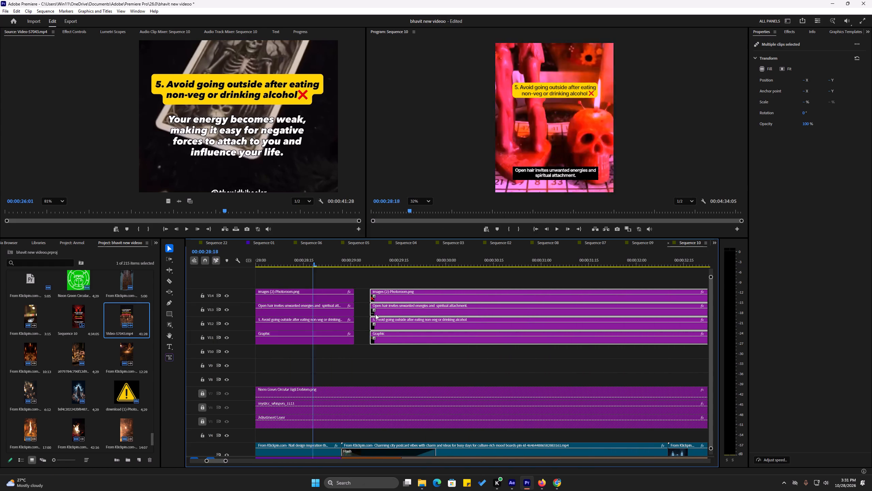
{"action": "left_click_drag", "start_coordinate": [375, 314], "coordinate": [360, 316]}
{"action": "key", "text": "space"}
{"action": "scroll", "coordinate": [447, 353], "scroll_direction": "down", "scroll_amount": 7, "text": "alt"}
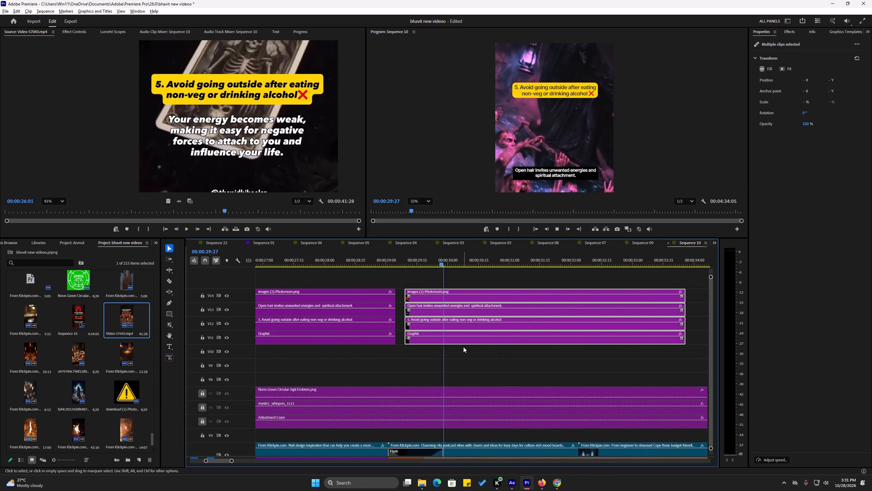
{"action": "scroll", "coordinate": [463, 347], "scroll_direction": "down", "scroll_amount": 1, "text": "alt"}
{"action": "key", "text": "space"}
{"action": "key", "text": "ctrl+s"}
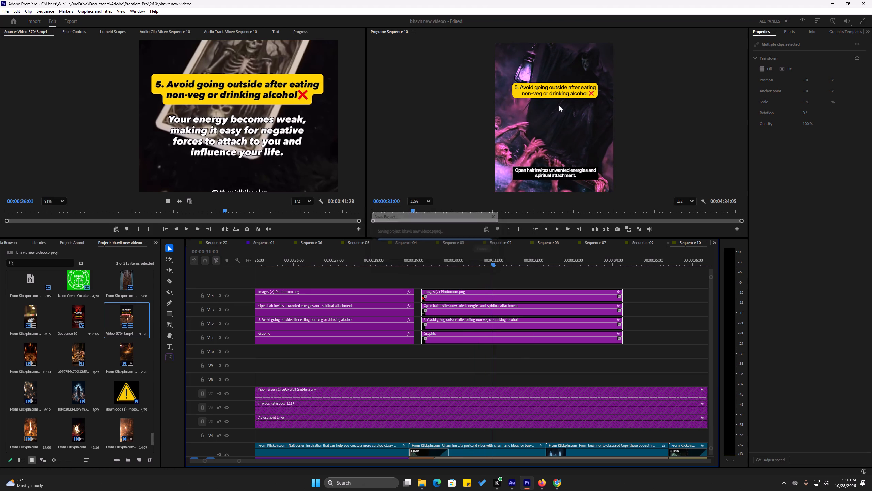
Cue the reference video to the sixth rule at 00:00:30:03 and change the pasted heading's number to 6.
{"action": "scroll", "coordinate": [556, 88], "scroll_direction": "up", "scroll_amount": 4}
{"action": "left_click", "coordinate": [548, 90]}
{"action": "scroll", "coordinate": [554, 88], "scroll_direction": "up", "scroll_amount": 3}
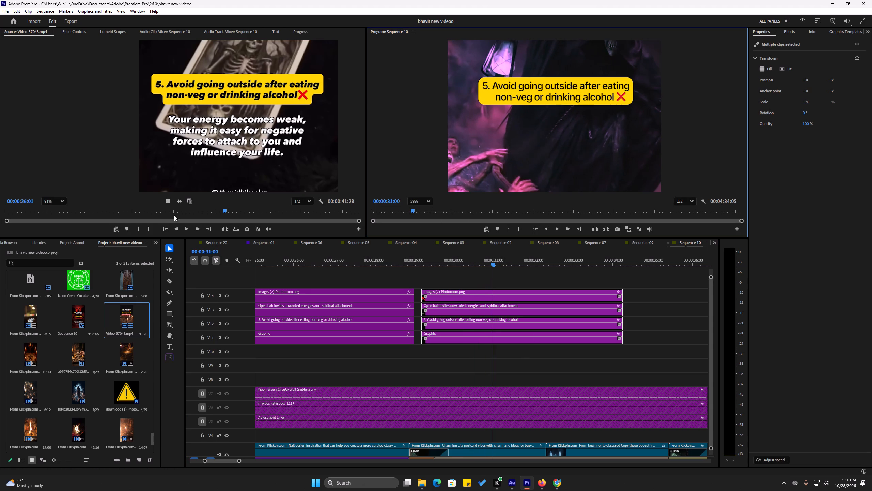
{"action": "left_click_drag", "start_coordinate": [237, 213], "coordinate": [260, 214]}
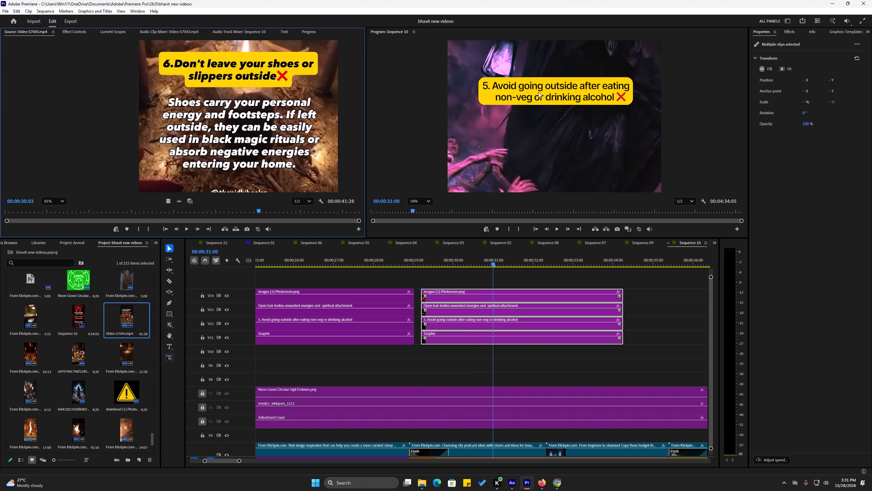
{"action": "left_click", "coordinate": [538, 92]}
{"action": "left_click", "coordinate": [510, 277]}
{"action": "left_click", "coordinate": [492, 326]}
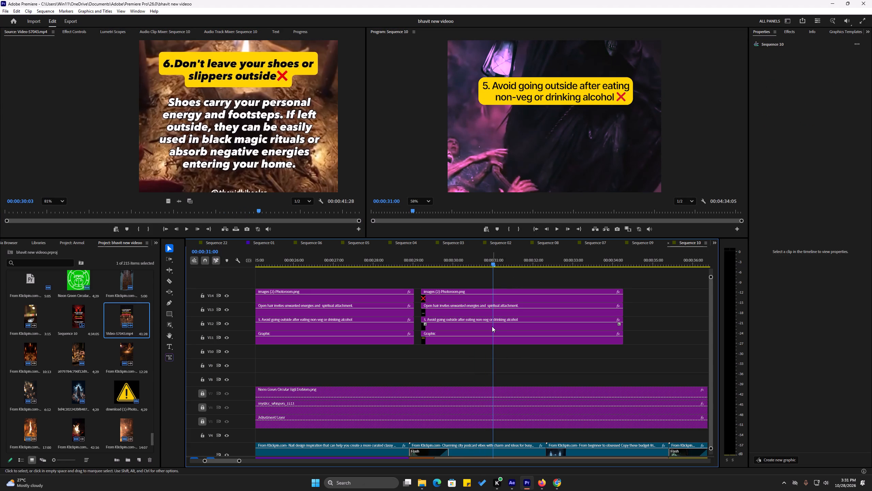
{"action": "left_click", "coordinate": [791, 54]}
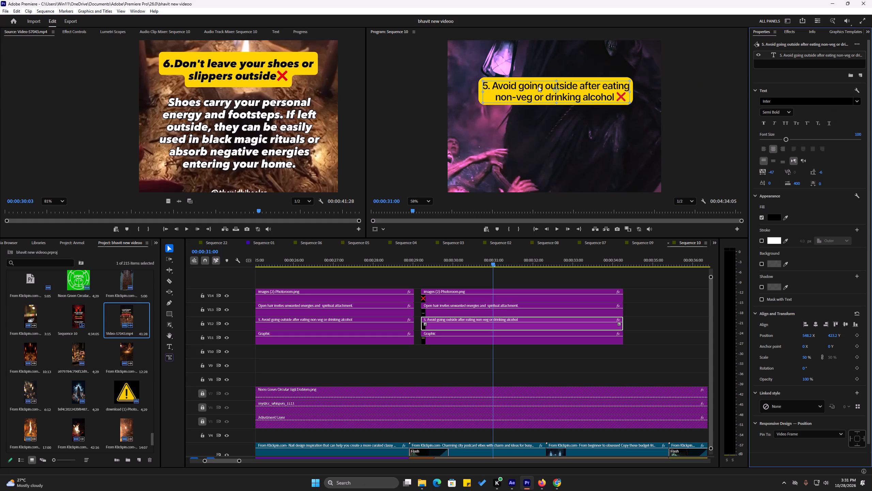
{"action": "double_click", "coordinate": [538, 86]}
{"action": "left_click", "coordinate": [486, 87]}
{"action": "key", "text": "BackSpace"}
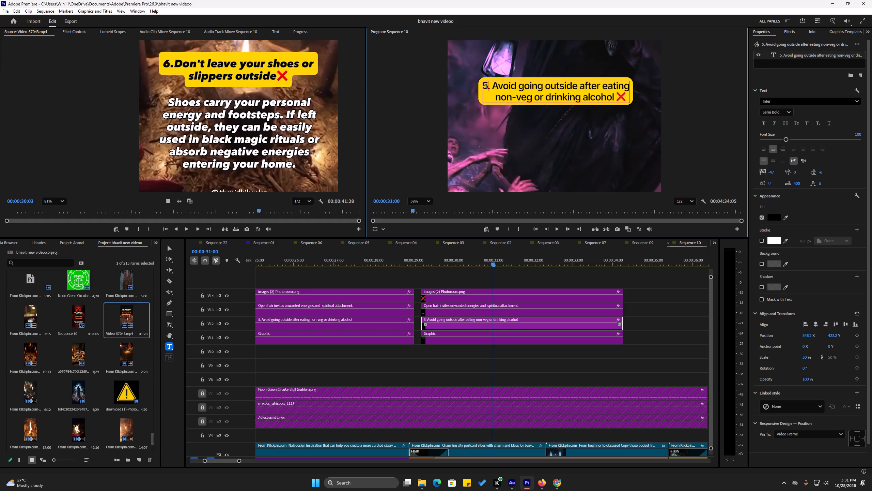
{"action": "key", "text": "6"}
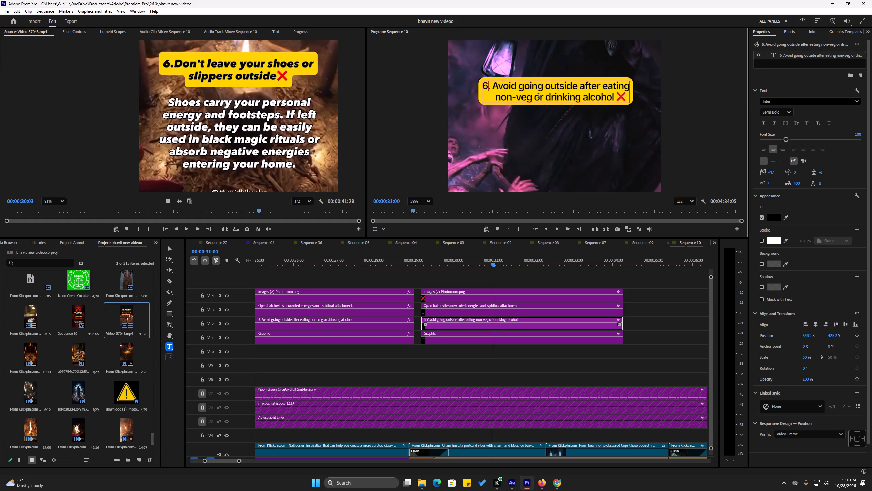
Replace the heading's wording after the number with "Don't leave your shoes or" and "slippers outside" on a second line.
{"action": "triple_click", "coordinate": [539, 96]}
{"action": "left_click_drag", "start_coordinate": [616, 99], "coordinate": [549, 96]}
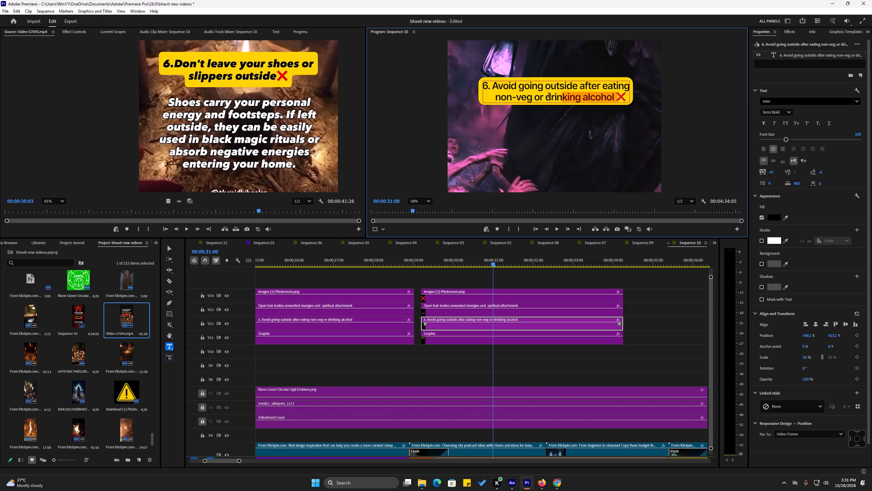
{"action": "left_click_drag", "start_coordinate": [549, 96], "coordinate": [493, 92]}
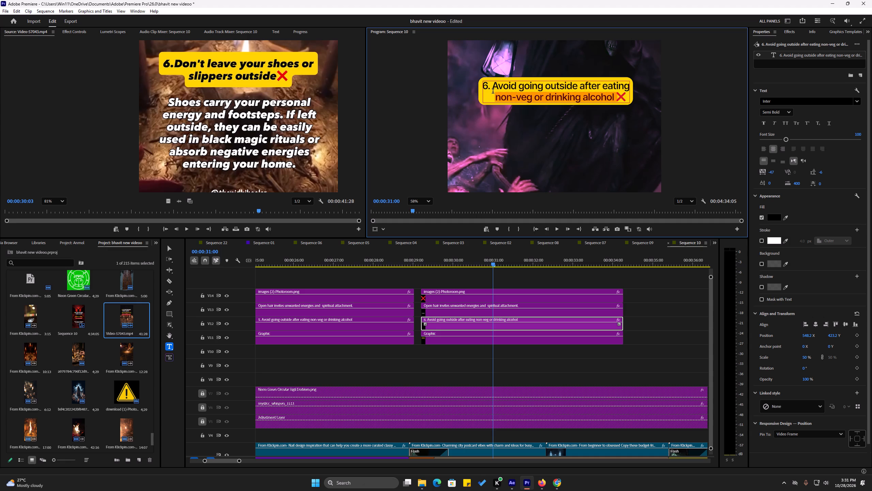
{"action": "left_click_drag", "start_coordinate": [493, 92], "coordinate": [493, 89]}
{"action": "type", "text": "Don't"}
{"action": "key", "text": "space"}
{"action": "type", "text": "leave"}
{"action": "key", "text": "space"}
{"action": "type", "text": "yur"}
{"action": "key", "text": "BackSpace"}
{"action": "key", "text": "BackSpace"}
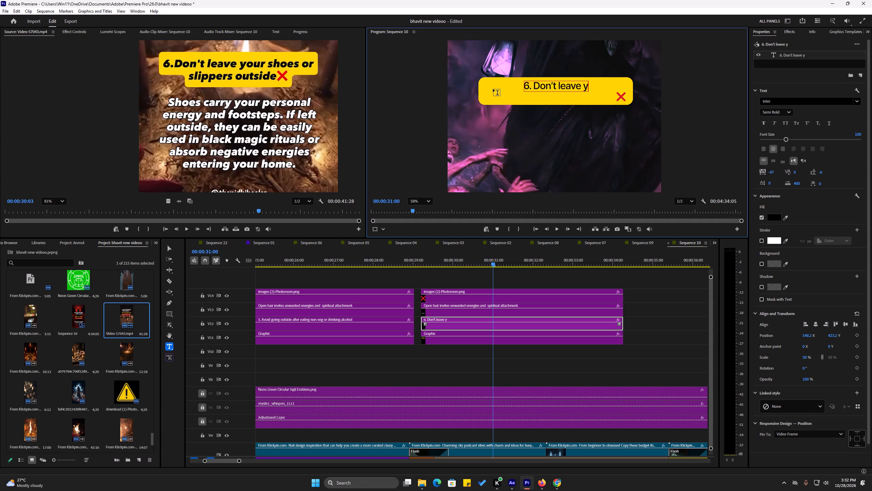
{"action": "type", "text": "our"}
{"action": "key", "text": "space"}
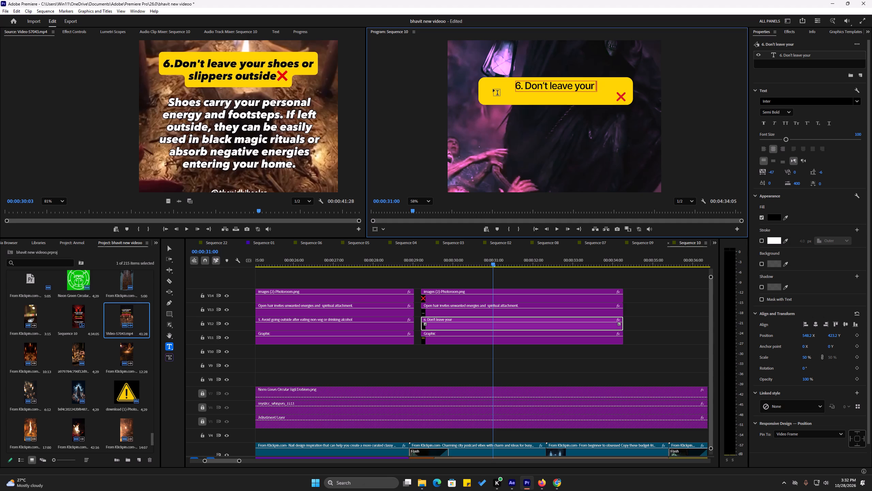
{"action": "type", "text": "shoes"}
{"action": "key", "text": "space"}
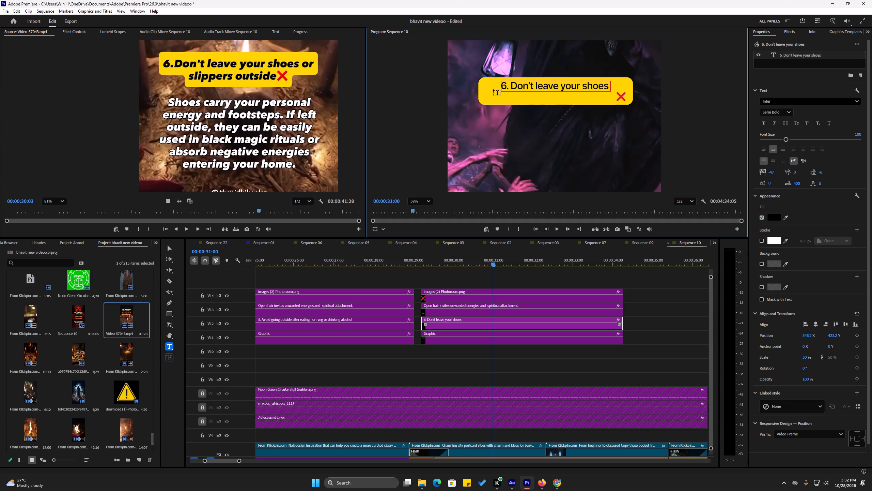
{"action": "type", "text": "or"}
{"action": "key", "text": "space"}
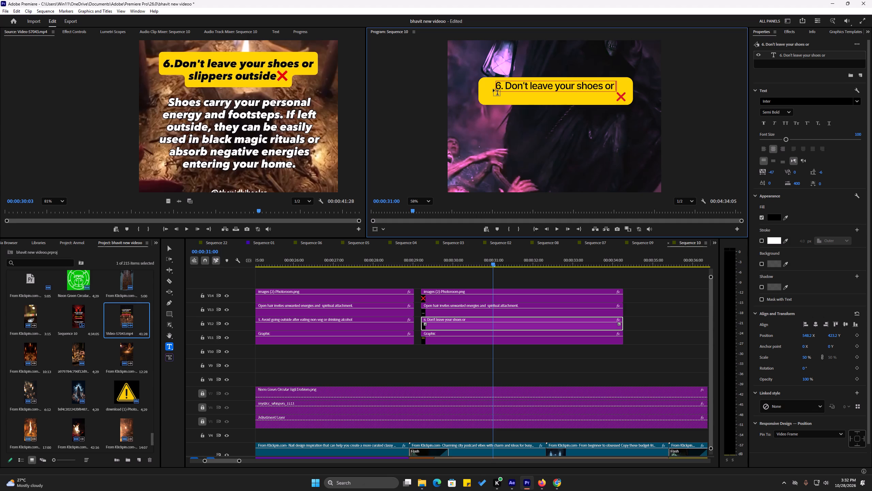
{"action": "key", "text": "Return"}
{"action": "type", "text": "slp"}
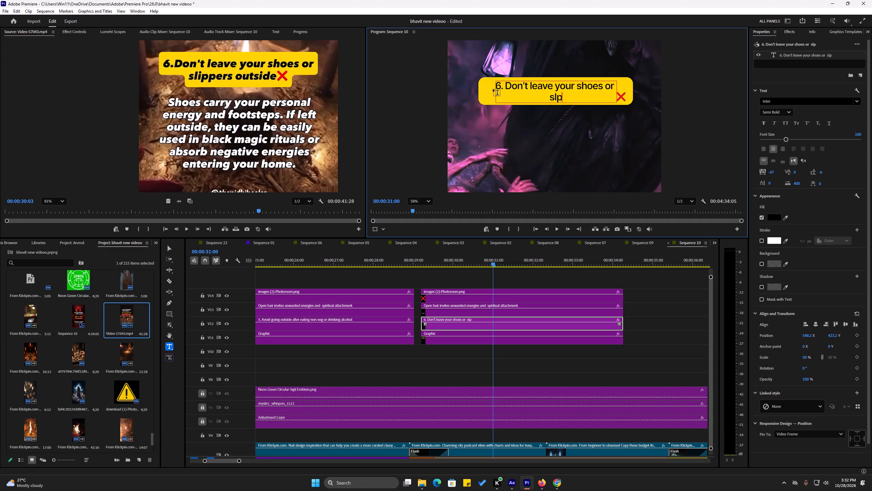
{"action": "key", "text": "BackSpace"}
{"action": "key", "text": "o"}
{"action": "key", "text": "BackSpace"}
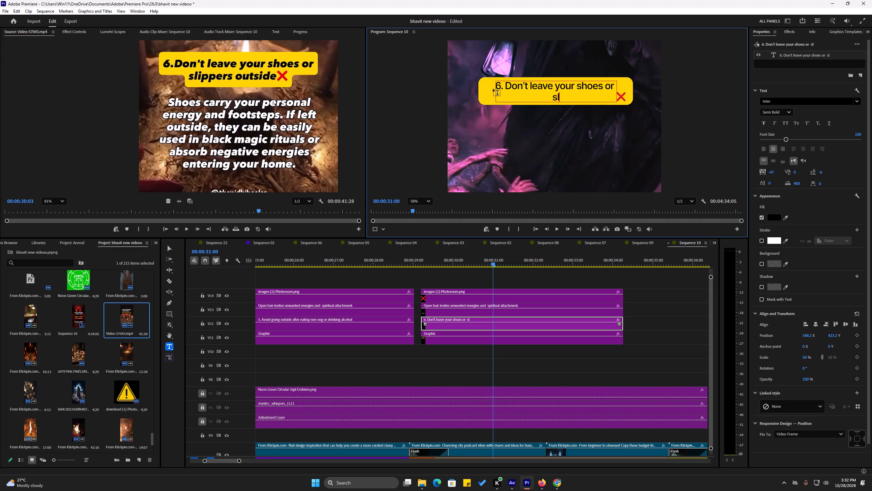
{"action": "type", "text": "ipper"}
{"action": "type", "text": "s"}
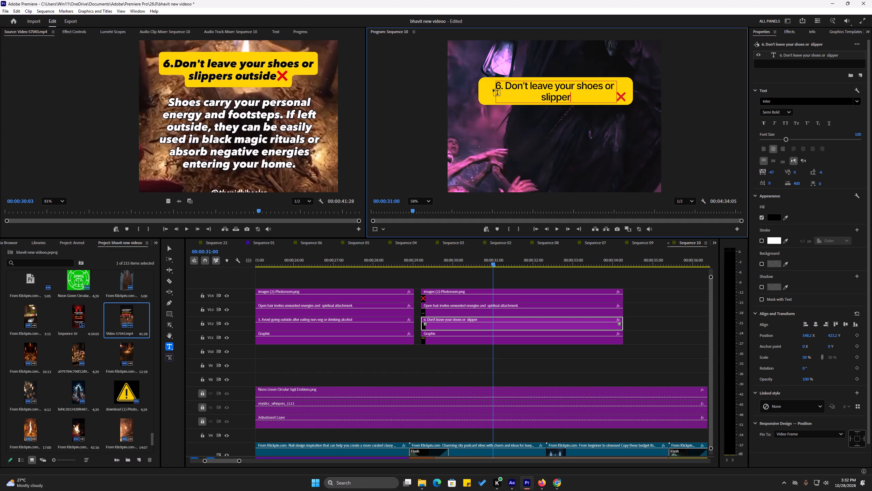
{"action": "key", "text": "space"}
{"action": "type", "text": "outside"}
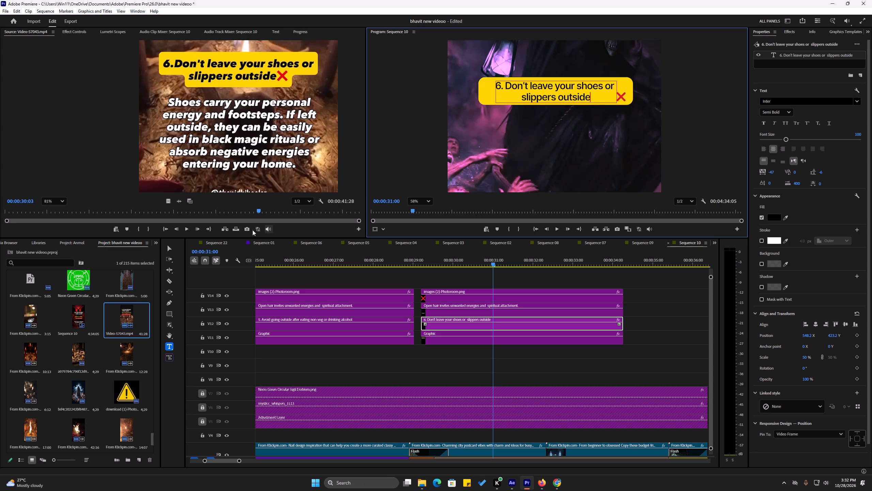
Enlarge the sixth rule's heading text on the yellow box to a scale of 55%.
{"action": "left_click", "coordinate": [170, 251]}
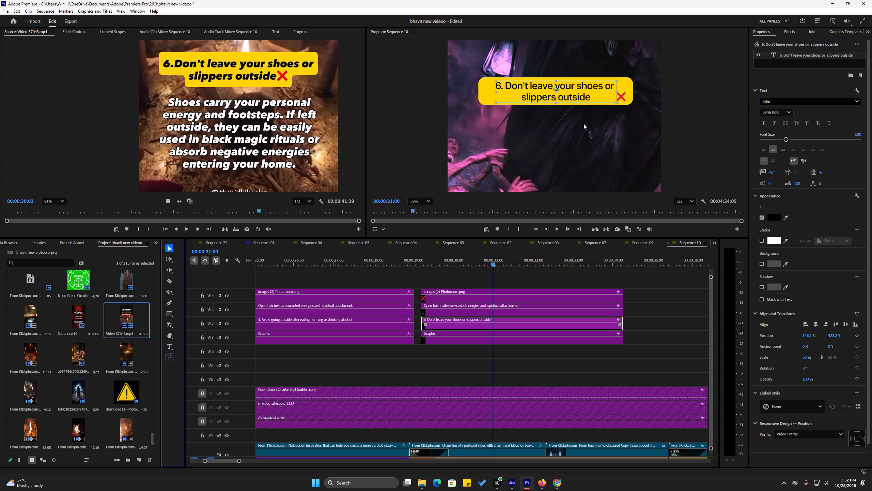
{"action": "left_click_drag", "start_coordinate": [619, 102], "coordinate": [625, 104]}
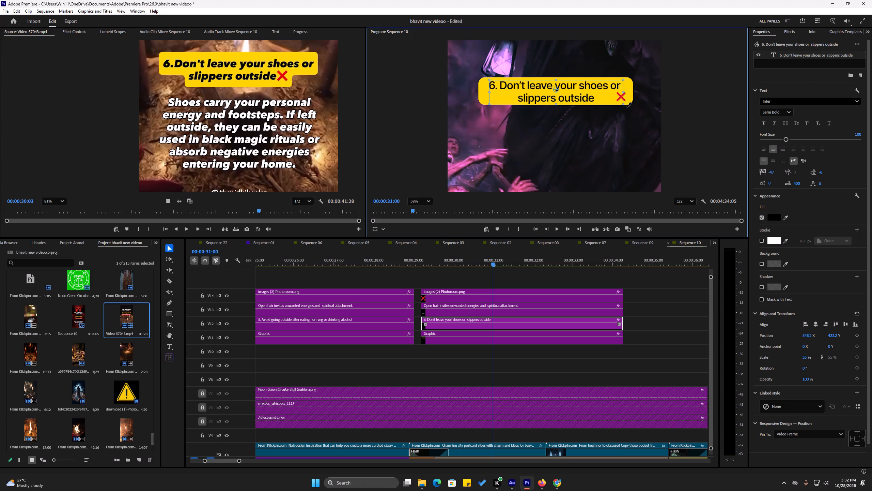
Move the red cross image to sit directly after the word "outside" on the sixth heading's second line.
{"action": "scroll", "coordinate": [611, 91], "scroll_direction": "up", "scroll_amount": 4}
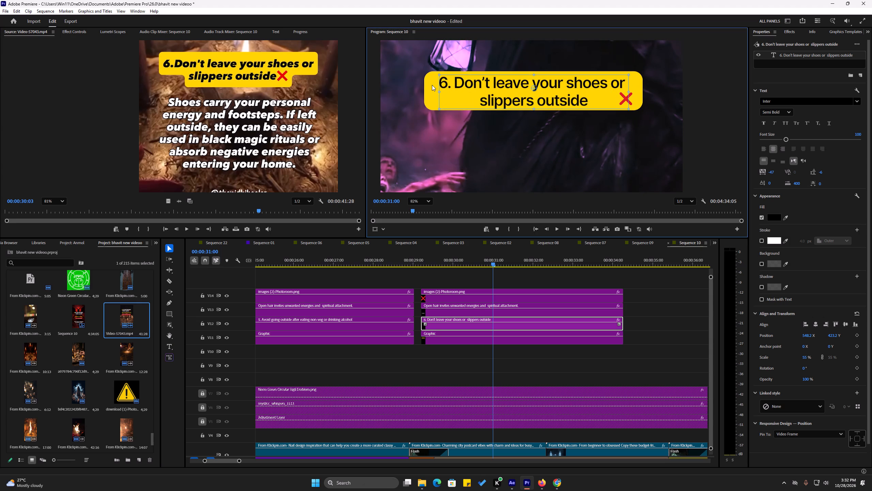
{"action": "left_click", "coordinate": [432, 85]}
{"action": "left_click", "coordinate": [630, 99]}
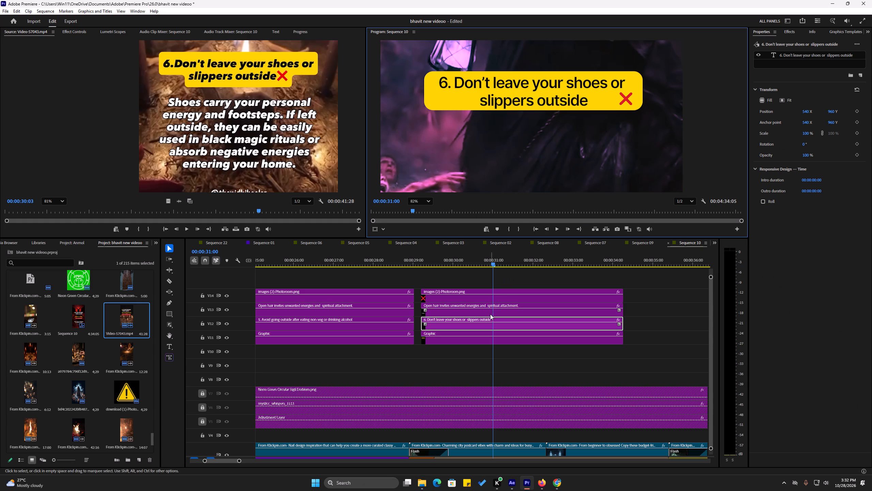
{"action": "left_click", "coordinate": [496, 299]}
{"action": "left_click", "coordinate": [375, 227]}
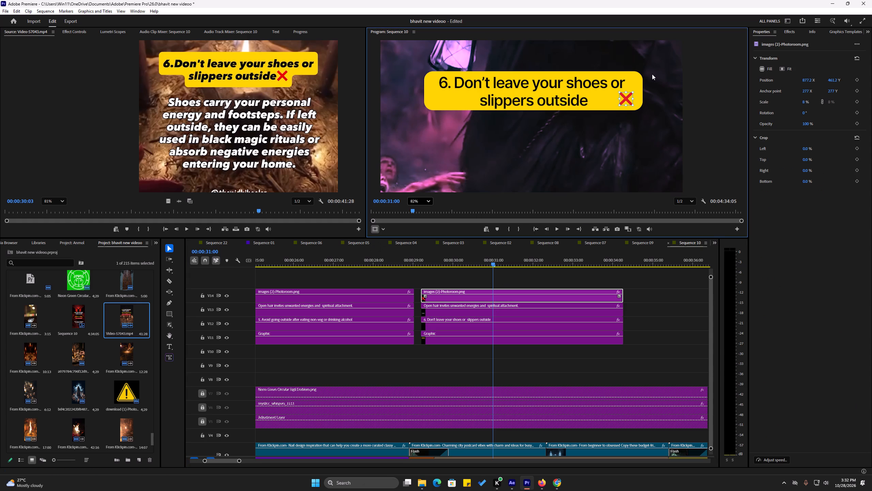
{"action": "left_click_drag", "start_coordinate": [626, 98], "coordinate": [598, 99]}
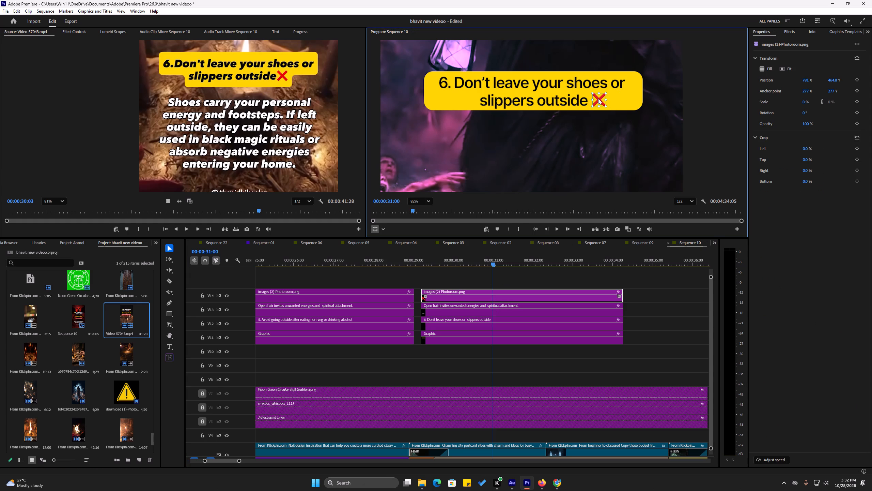
{"action": "left_click_drag", "start_coordinate": [598, 99], "coordinate": [598, 101]}
Narrow the sixth rule's yellow box from both sides to about 703 wide and extend its lower edge to about 145 high.
{"action": "left_click", "coordinate": [636, 92]}
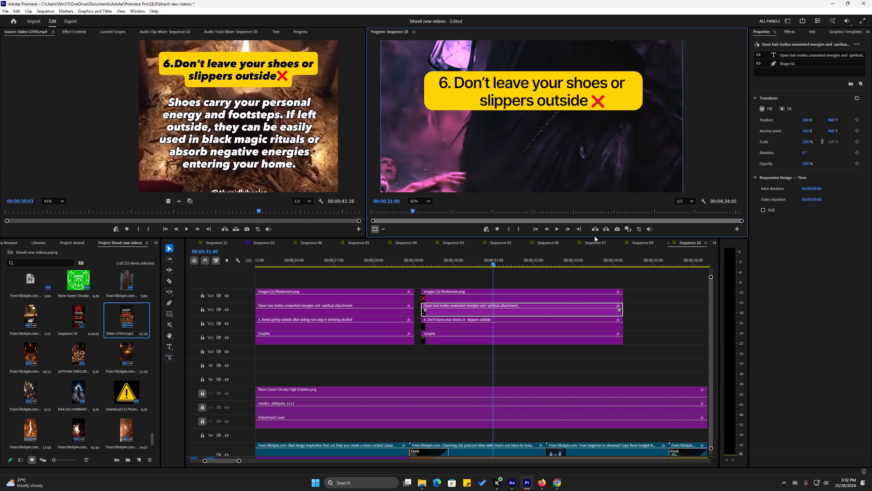
{"action": "left_click", "coordinate": [509, 326]}
{"action": "left_click", "coordinate": [488, 339]}
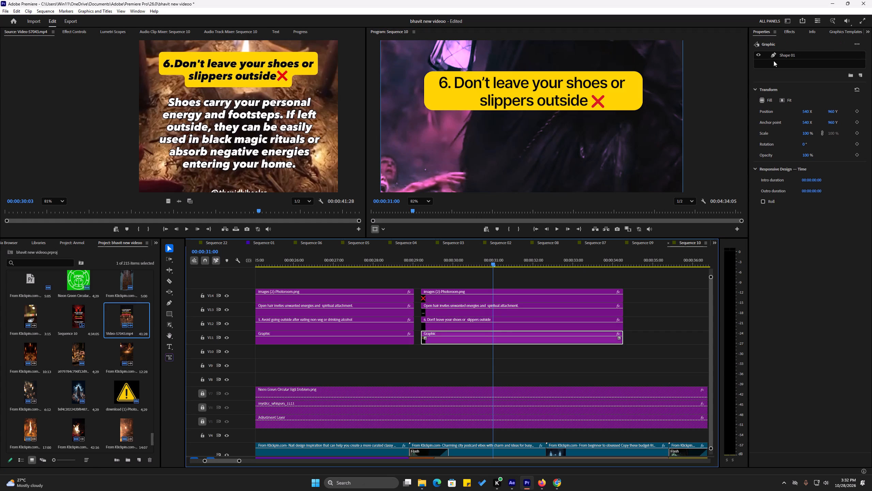
{"action": "double_click", "coordinate": [779, 57]}
{"action": "left_click_drag", "start_coordinate": [642, 91], "coordinate": [630, 92]}
{"action": "left_click_drag", "start_coordinate": [426, 90], "coordinate": [435, 95]}
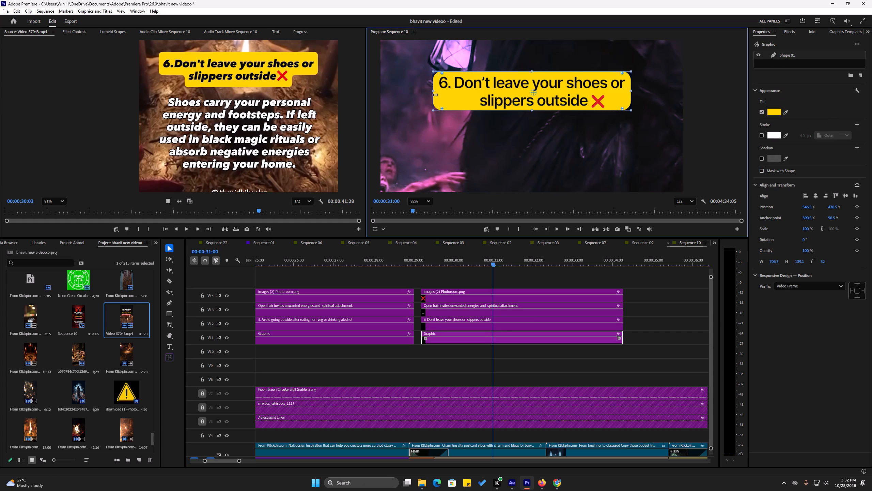
{"action": "left_click_drag", "start_coordinate": [435, 95], "coordinate": [436, 95]}
{"action": "left_click", "coordinate": [530, 109]}
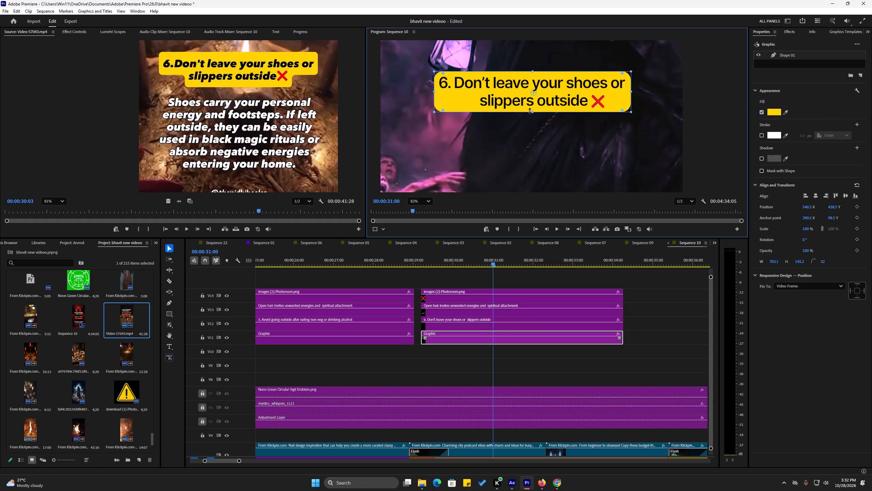
{"action": "left_click", "coordinate": [715, 93]}
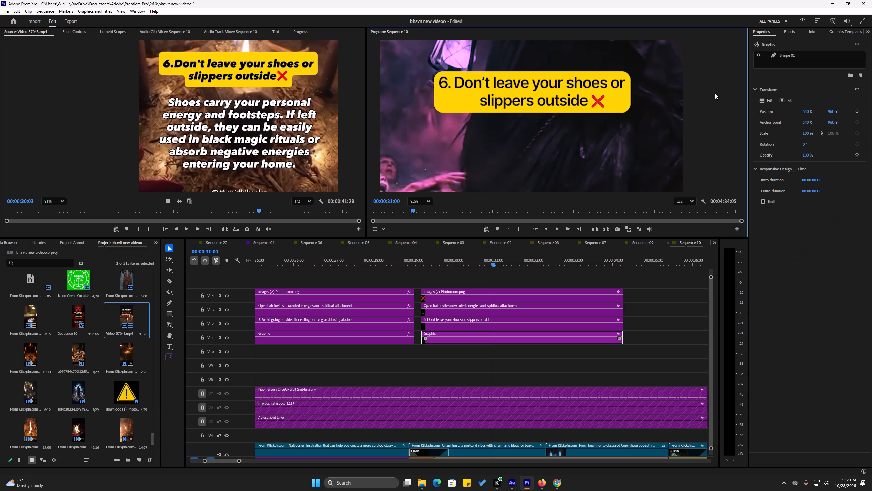
Save the project and briefly play back the sixth rule's overlays from 00:00:31:00, stopping at about 00:00:31:12.
{"action": "key", "text": "ctrl+s"}
{"action": "scroll", "coordinate": [611, 117], "scroll_direction": "down", "scroll_amount": 7}
{"action": "key", "text": "ctrl+s"}
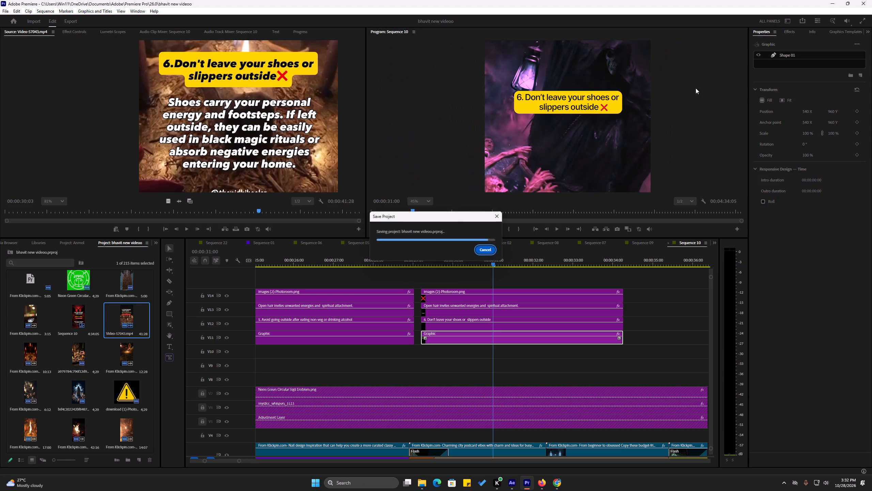
{"action": "left_click", "coordinate": [653, 277]}
{"action": "key", "text": "space"}
{"action": "key", "text": "space"}
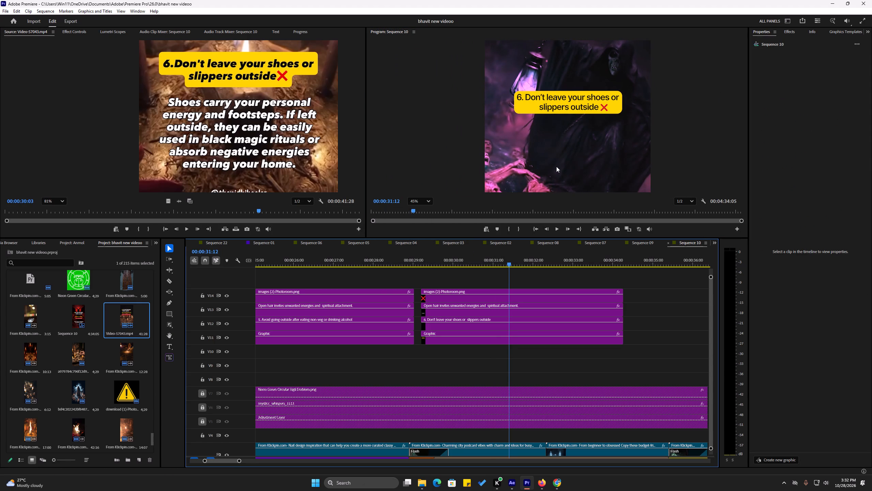
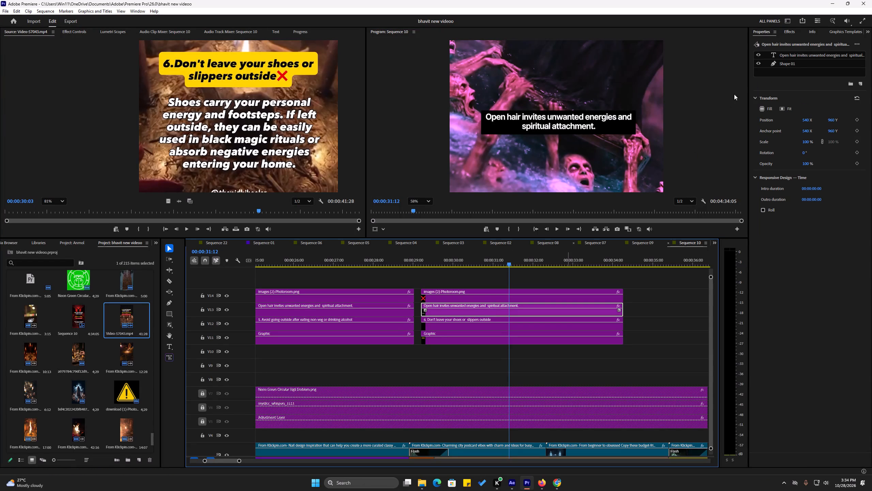
Replace the sixth rule's caption text with "Shoes carry your personal energy and footsteps.".
{"action": "left_click", "coordinate": [793, 56]}
{"action": "double_click", "coordinate": [572, 118]}
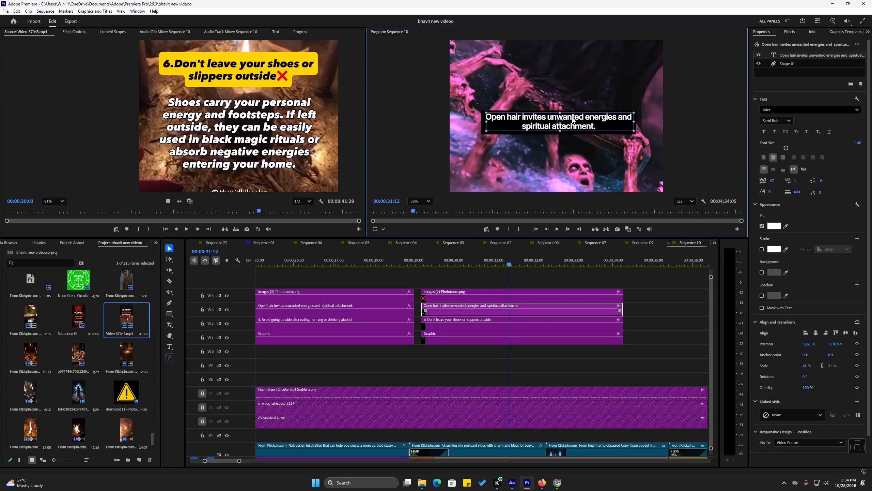
{"action": "type", "text": "Sho"}
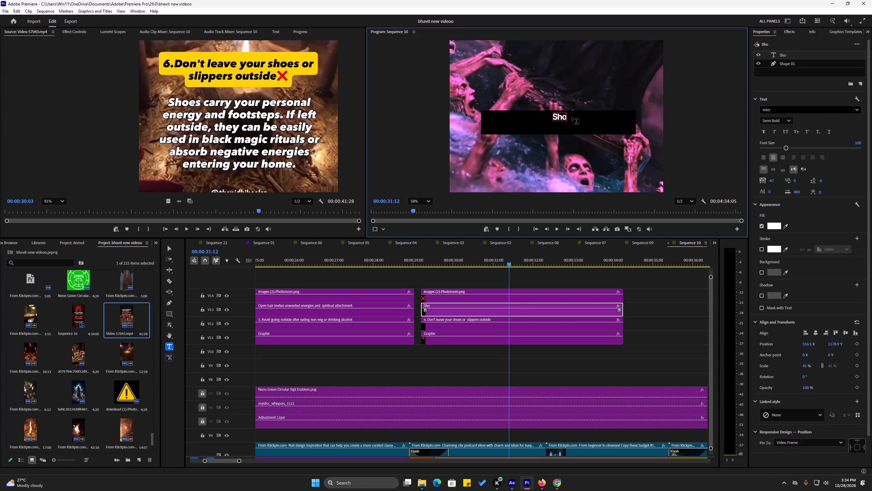
{"action": "type", "text": "es"}
{"action": "key", "text": "space"}
{"action": "type", "text": "carry"}
{"action": "key", "text": "space"}
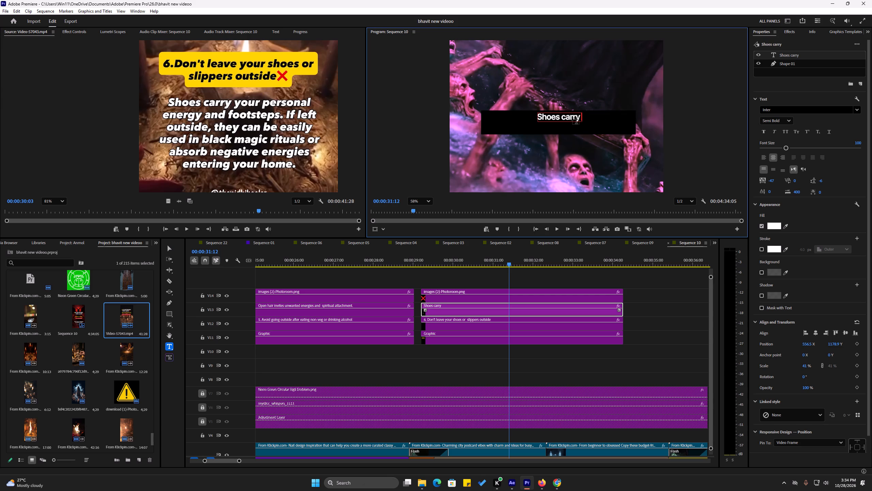
{"action": "type", "text": "your"}
{"action": "key", "text": "space"}
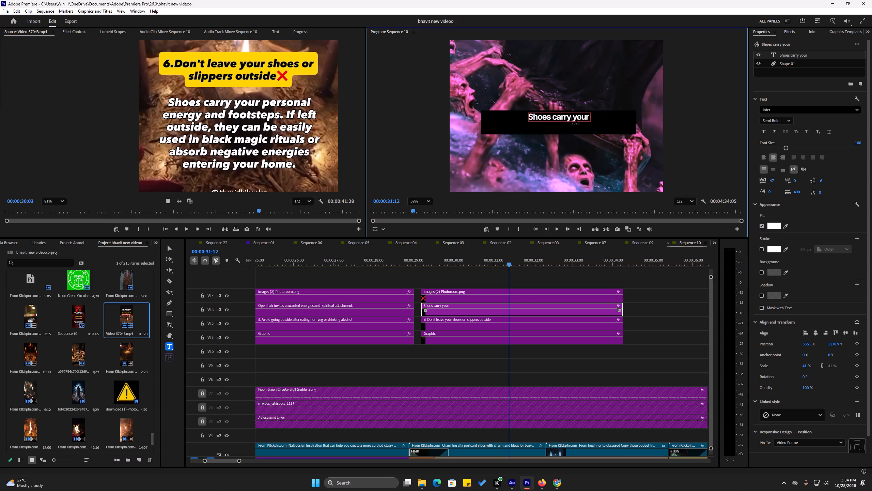
{"action": "type", "text": "personal"}
{"action": "key", "text": "space"}
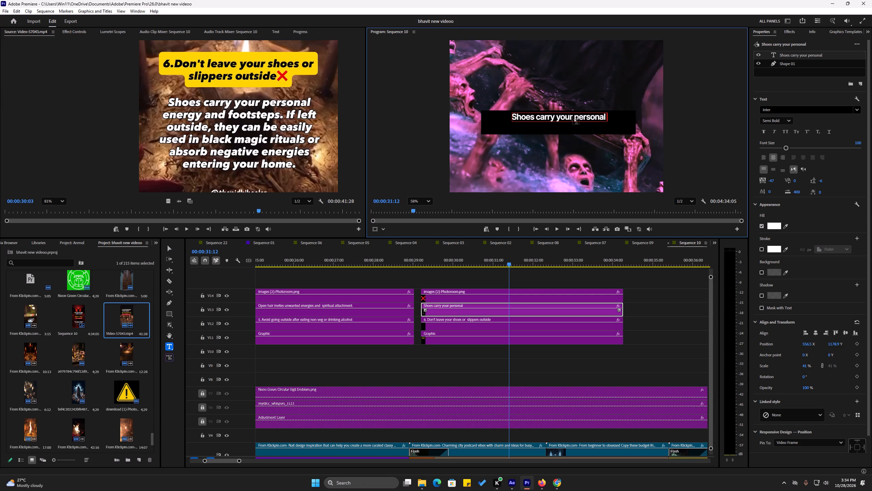
{"action": "type", "text": "energy"}
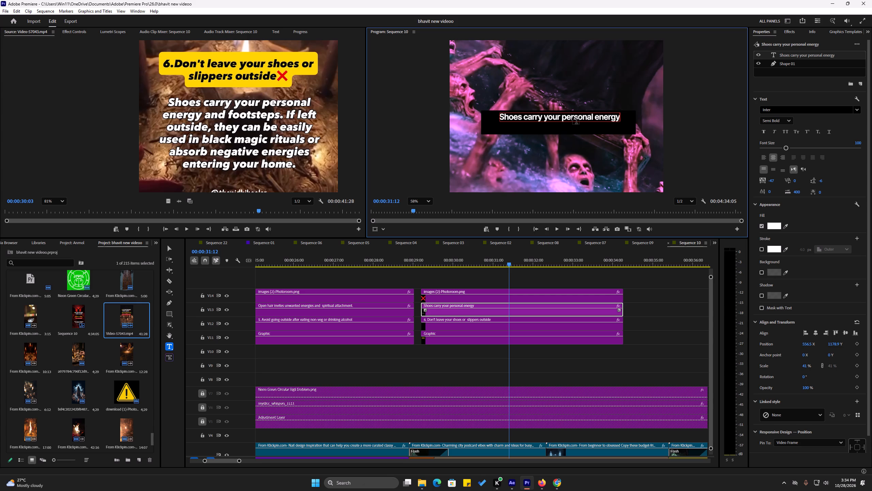
{"action": "key", "text": "space"}
{"action": "type", "text": "and"}
{"action": "key", "text": "space"}
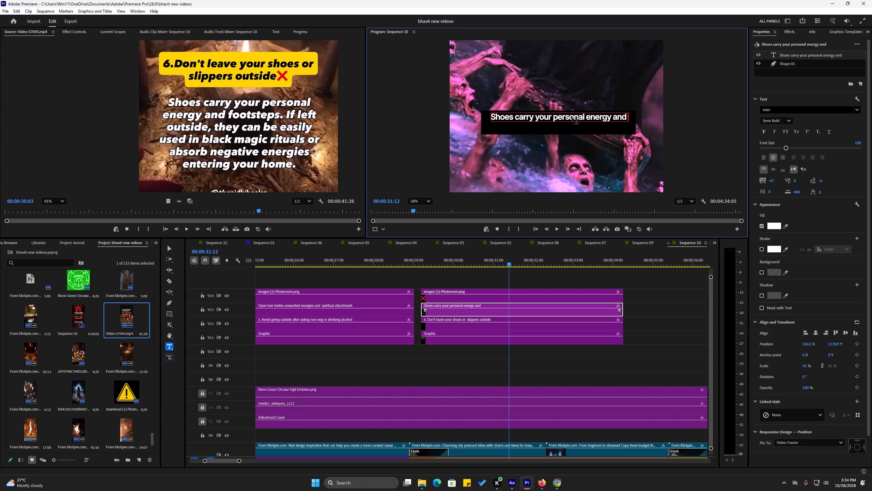
{"action": "type", "text": "foot"}
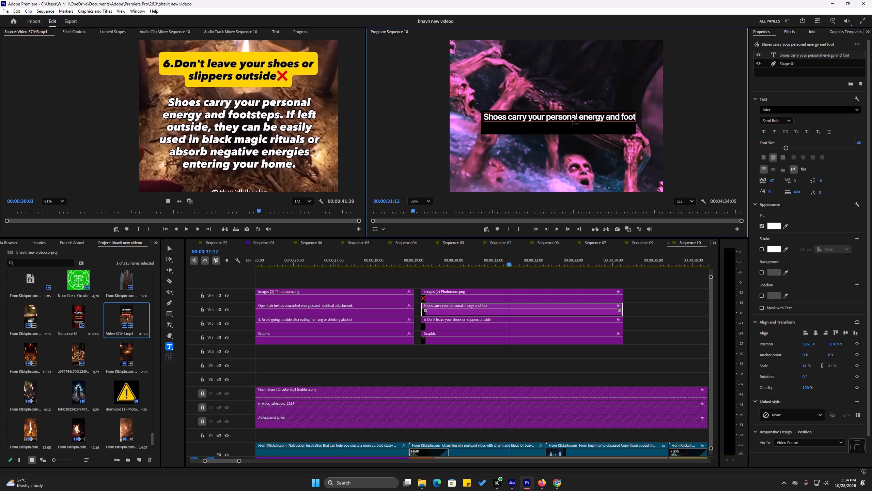
{"action": "type", "text": "steps"}
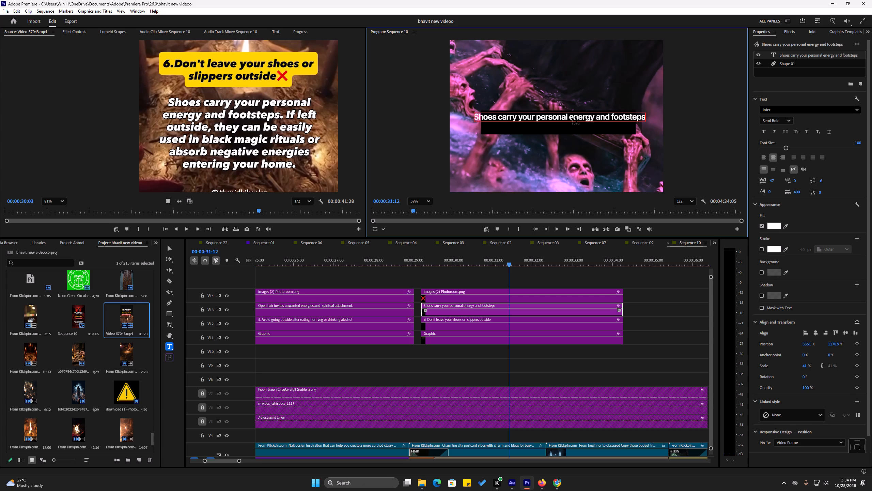
{"action": "key", "text": "period"}
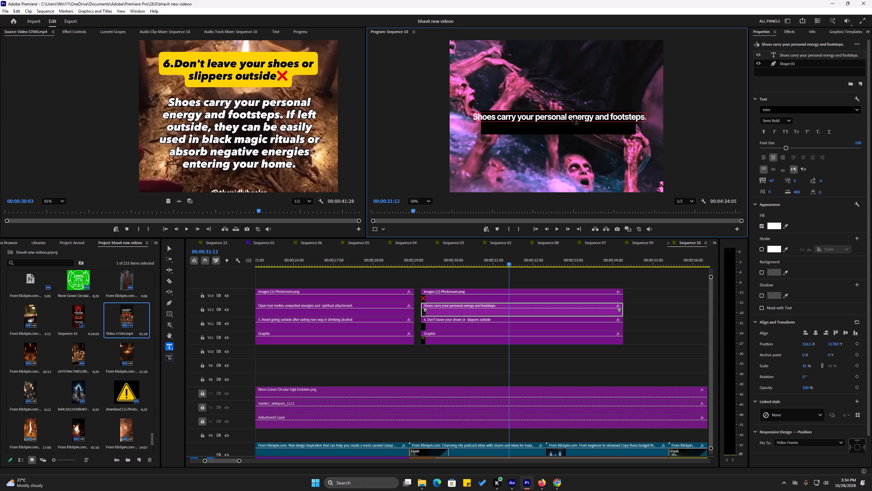
Add a second line to the caption reading "outside, they can be easily used in black magic rituals".
{"action": "key", "text": "Return"}
{"action": "type", "text": "outside"}
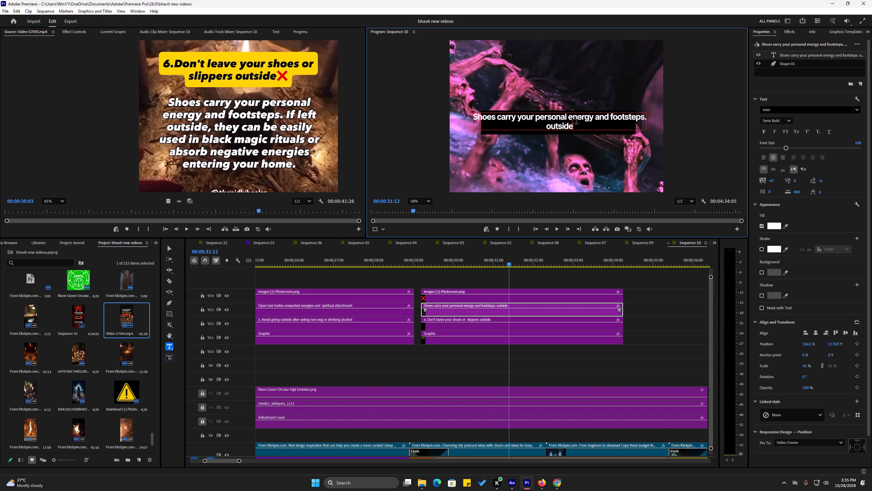
{"action": "key", "text": "comma"}
{"action": "key", "text": "space"}
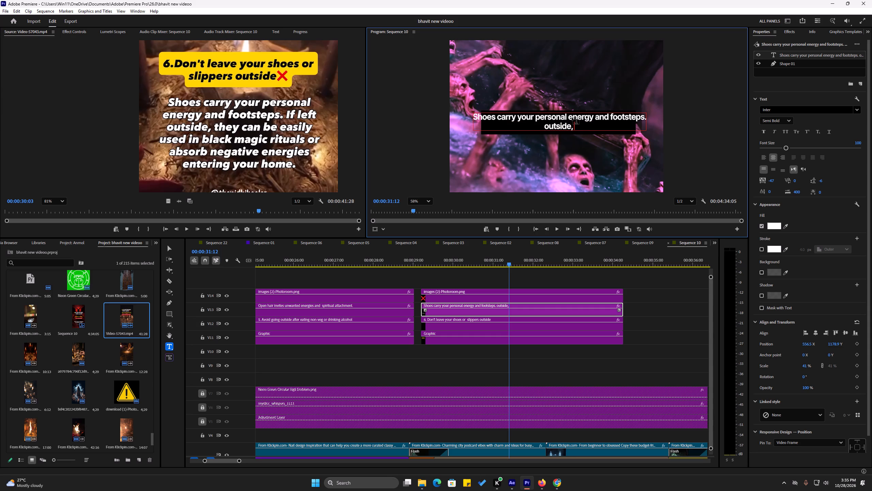
{"action": "type", "text": "they"}
{"action": "key", "text": "space"}
{"action": "type", "text": "can be"}
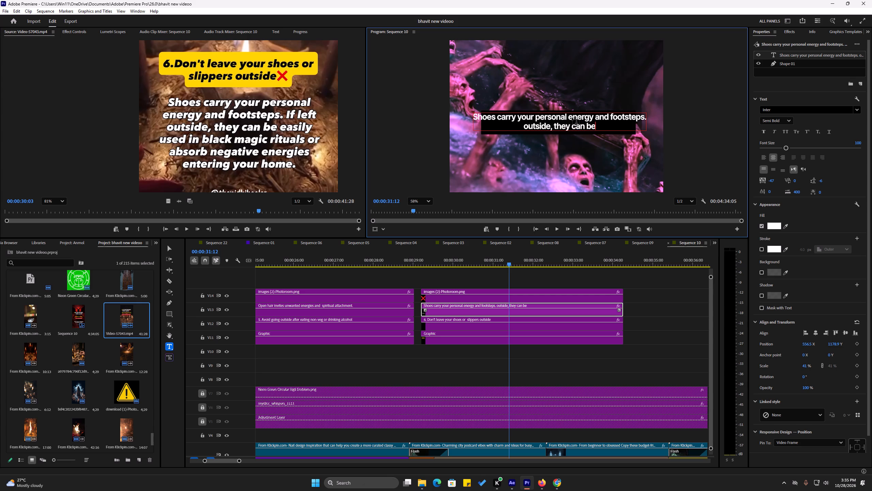
{"action": "key", "text": "space"}
{"action": "type", "text": "easil"}
{"action": "type", "text": "y"}
{"action": "key", "text": "space"}
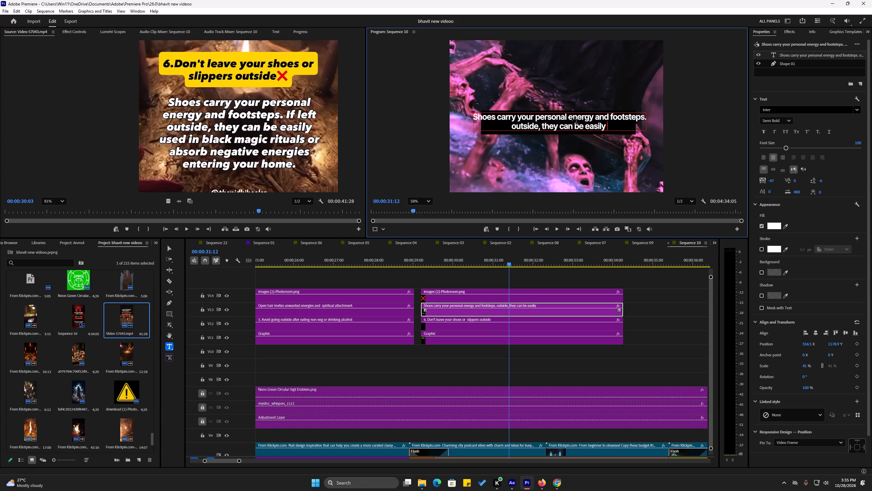
{"action": "type", "text": "used"}
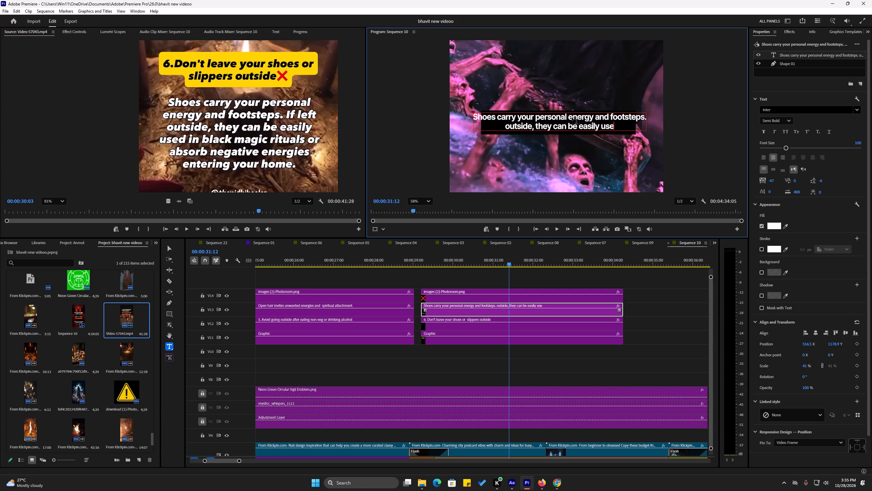
{"action": "key", "text": "space"}
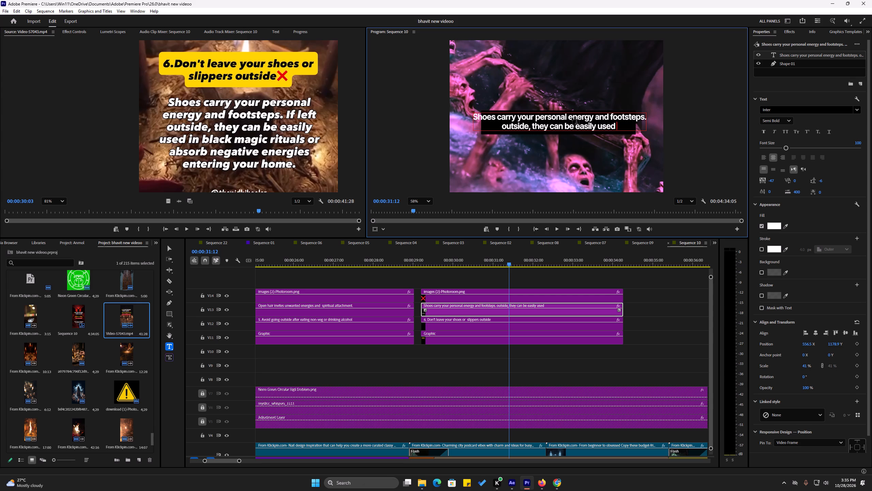
{"action": "type", "text": "in"}
{"action": "key", "text": "space"}
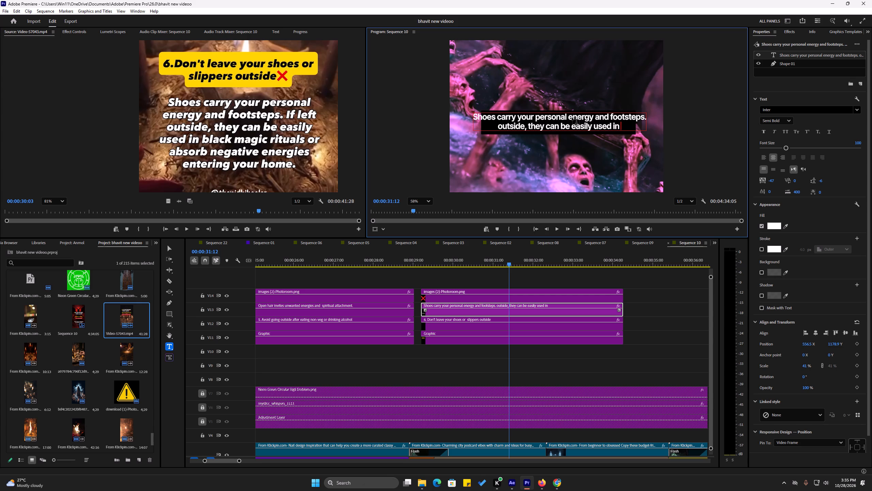
{"action": "type", "text": "black"}
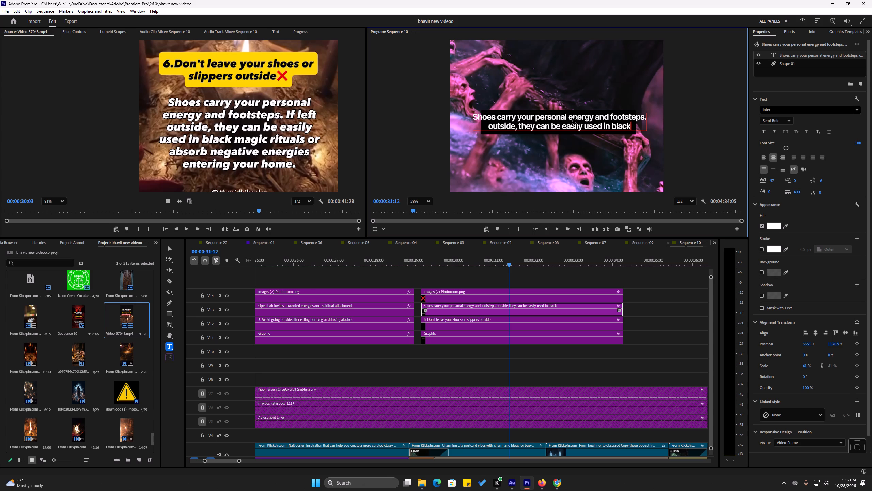
{"action": "key", "text": "space"}
{"action": "type", "text": "magic"}
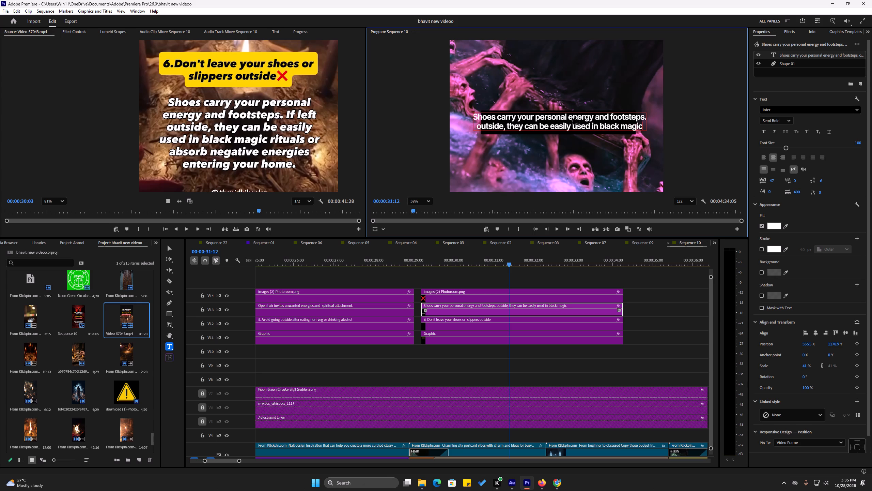
{"action": "key", "text": "space"}
{"action": "type", "text": "rituals"}
Continue the caption's second line with "or absorb negative energies".
{"action": "key", "text": "space"}
{"action": "type", "text": "or"}
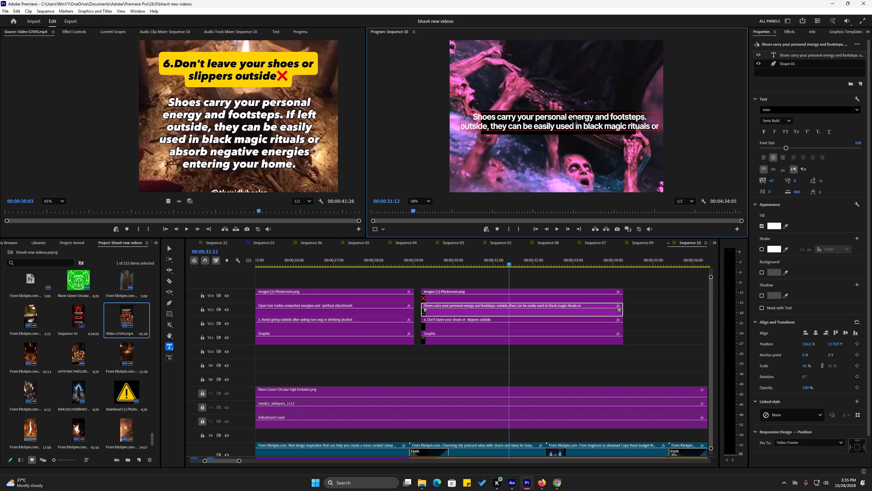
{"action": "key", "text": "space"}
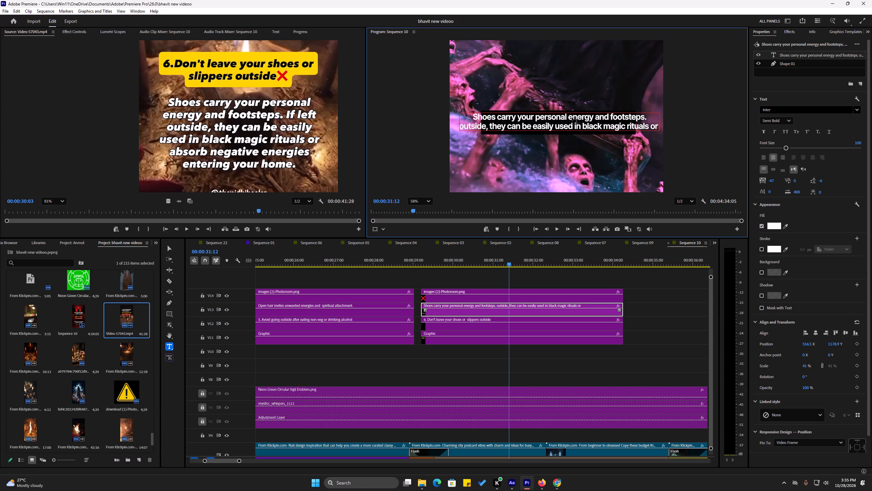
{"action": "type", "text": "absor"}
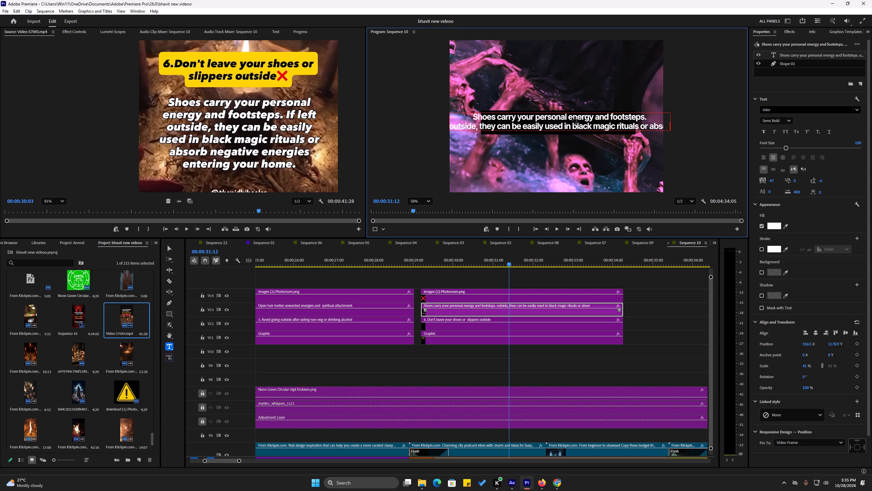
{"action": "key", "text": "b"}
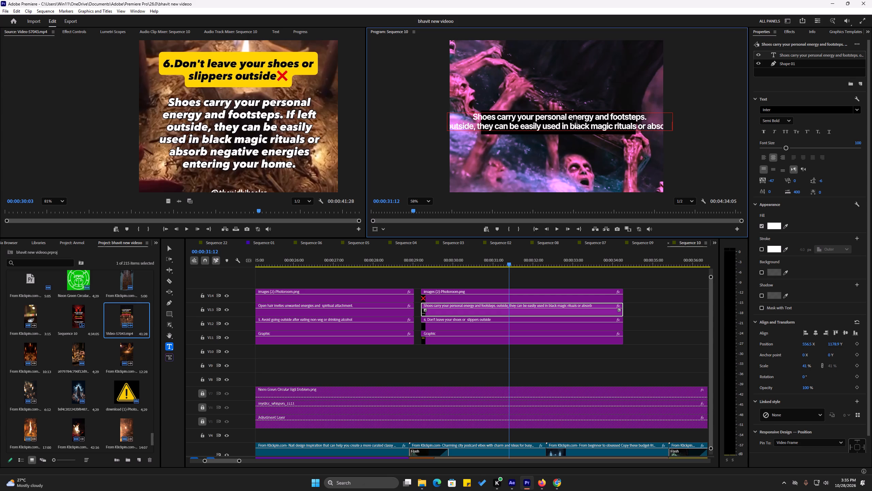
{"action": "key", "text": "space"}
{"action": "type", "text": "negative"}
{"action": "key", "text": "space"}
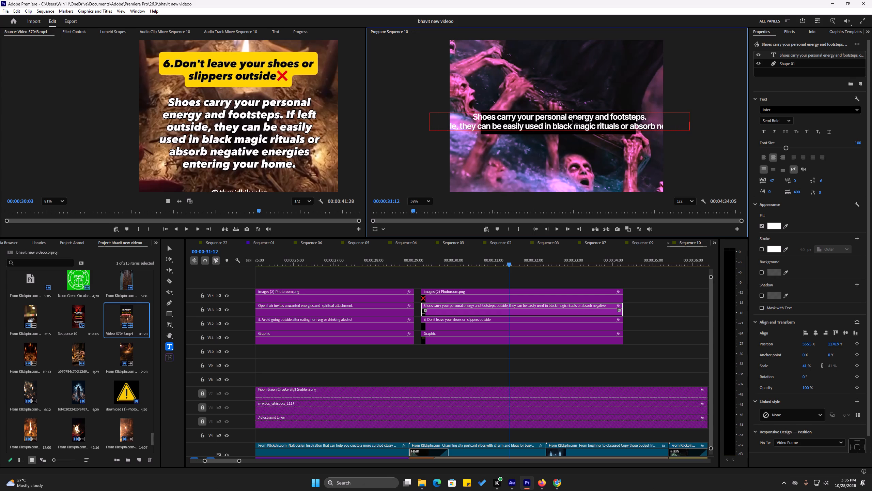
{"action": "type", "text": "eneg"}
{"action": "key", "text": "BackSpace"}
{"action": "type", "text": "rgies"}
{"action": "key", "text": "space"}
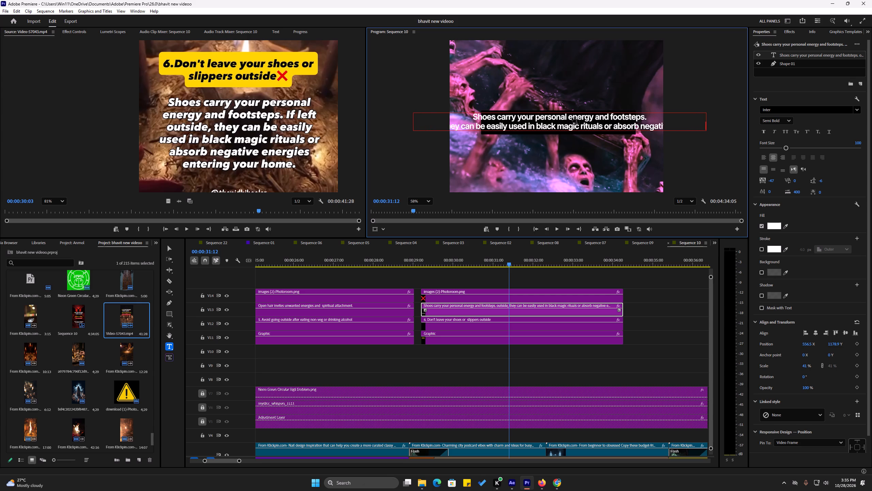
Add a third line to the caption reading "entering your home.".
{"action": "key", "text": "Return"}
{"action": "type", "text": "entwe"}
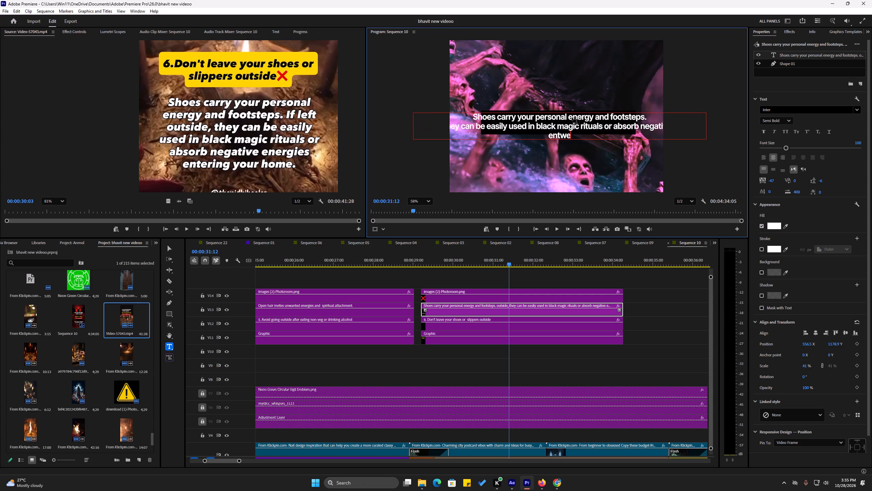
{"action": "key", "text": "BackSpace"}
{"action": "key", "text": "BackSpace"}
{"action": "type", "text": "ering"}
{"action": "key", "text": "space"}
{"action": "type", "text": "your"}
{"action": "key", "text": "space"}
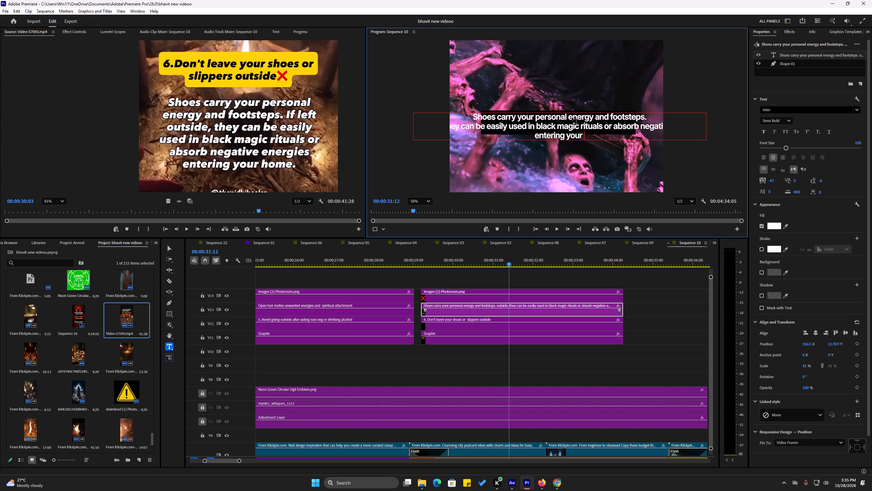
{"action": "type", "text": "home."}
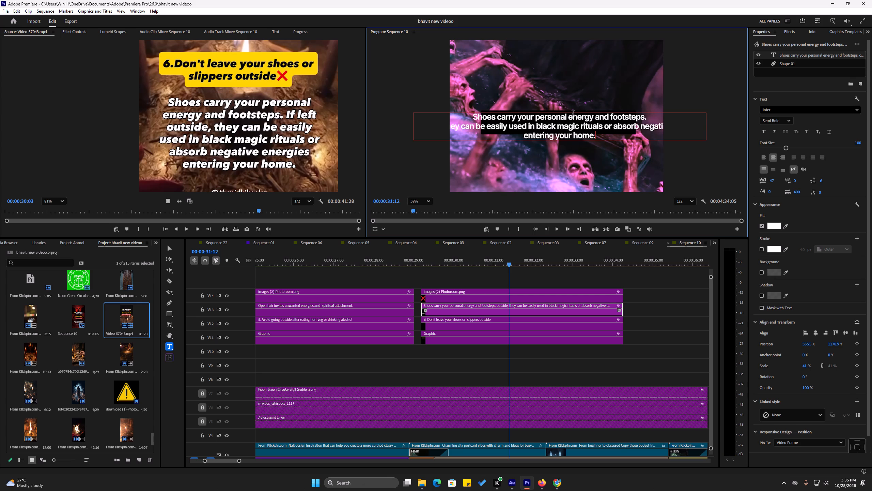
Break the caption's first line after "energy" so "and footsteps." starts its own line.
{"action": "left_click", "coordinate": [595, 118]}
{"action": "key", "text": "Return"}
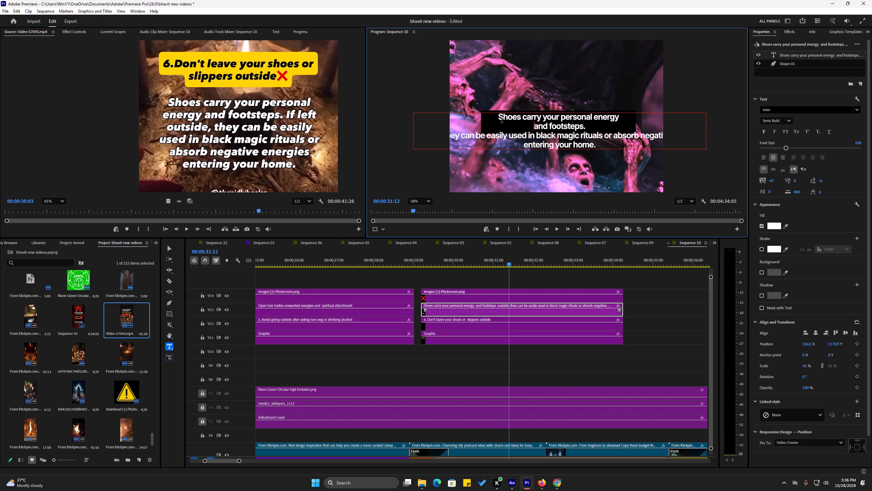
Shift the caption text right to about X 760 and join the line starting with "outside" onto "and footsteps.".
{"action": "left_click", "coordinate": [168, 251]}
{"action": "left_click_drag", "start_coordinate": [533, 138], "coordinate": [557, 138]}
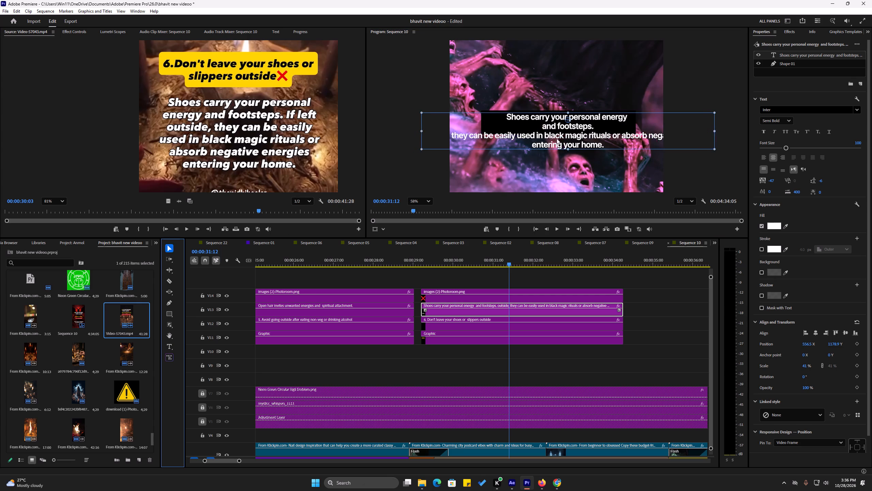
{"action": "left_click_drag", "start_coordinate": [557, 138], "coordinate": [574, 138]}
{"action": "double_click", "coordinate": [483, 137]}
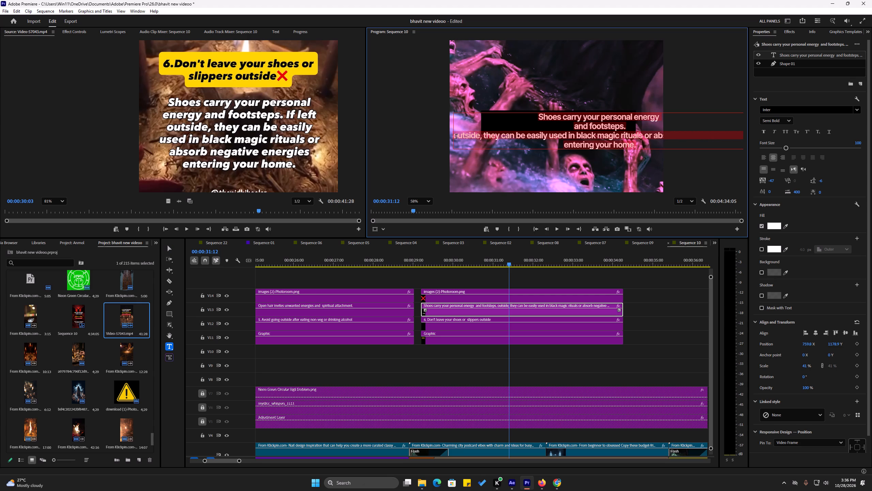
{"action": "left_click", "coordinate": [455, 136]}
{"action": "key", "text": "BackSpace"}
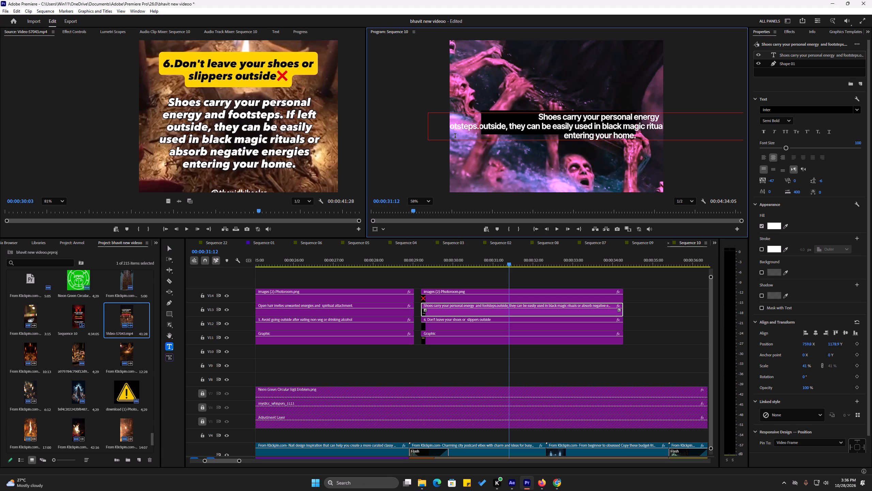
Break the caption's long second line after "easily" so "used in black magic rituals" starts a new line.
{"action": "left_click", "coordinate": [575, 127]}
{"action": "key", "text": "Return"}
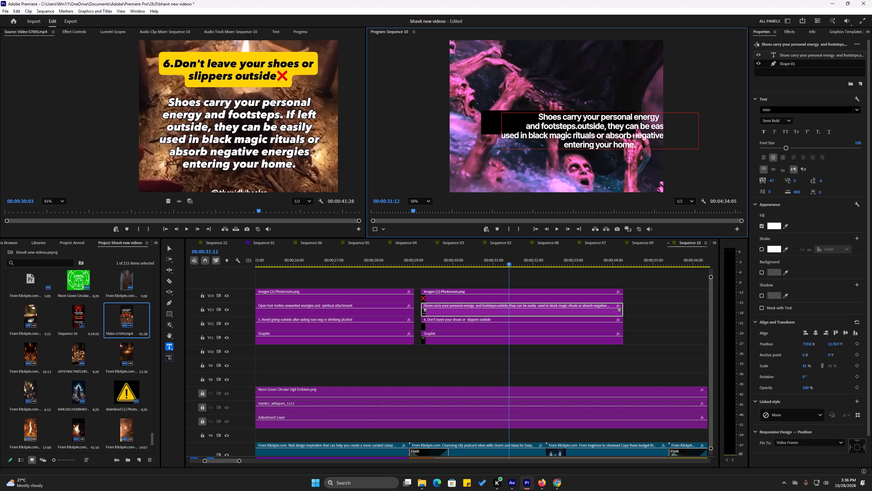
Break the caption's third line after "absorb" and join "entering your home." onto the new line starting with "negative energies".
{"action": "left_click", "coordinate": [635, 137]}
{"action": "key", "text": "Return"}
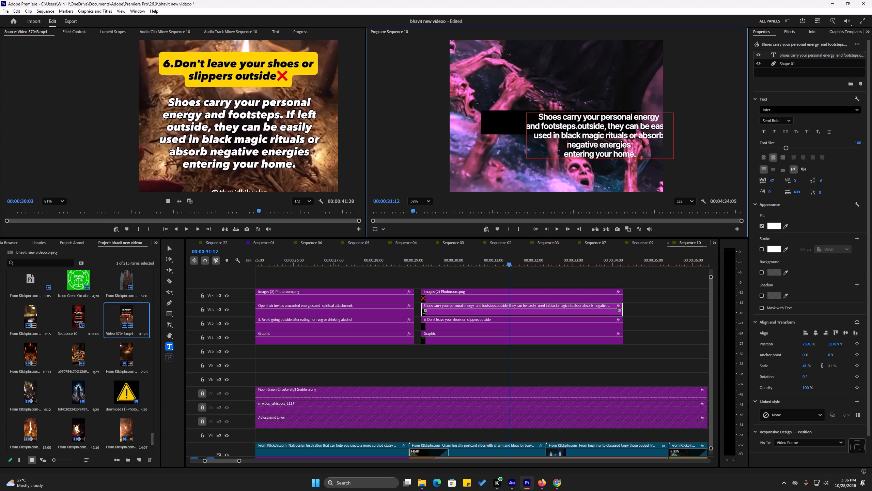
{"action": "left_click", "coordinate": [564, 157]}
{"action": "key", "text": "BackSpace"}
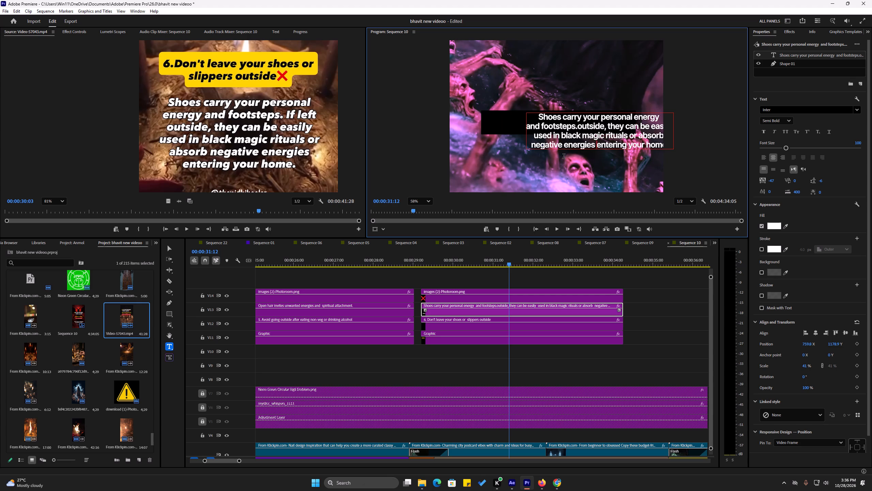
Move the four-line caption text left to about X 550 and enlarge it to about 45% scale.
{"action": "left_click", "coordinate": [169, 247]}
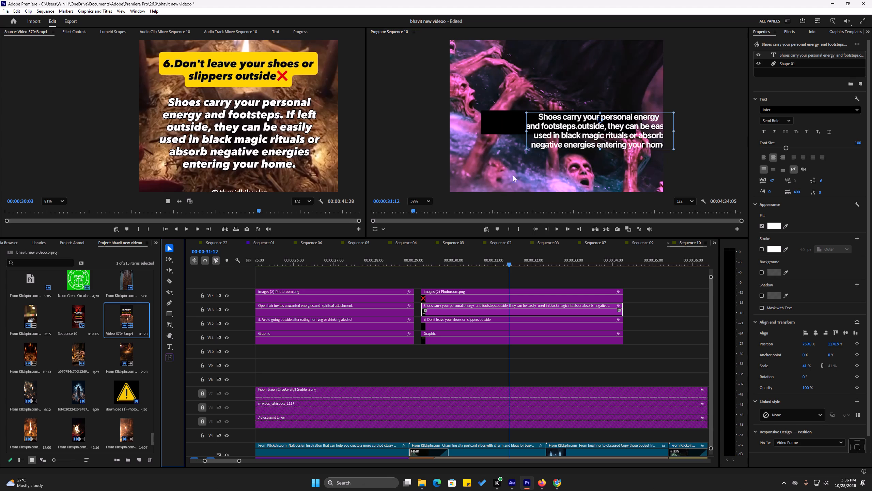
{"action": "left_click_drag", "start_coordinate": [570, 138], "coordinate": [523, 131]}
{"action": "left_click_drag", "start_coordinate": [629, 142], "coordinate": [631, 147]}
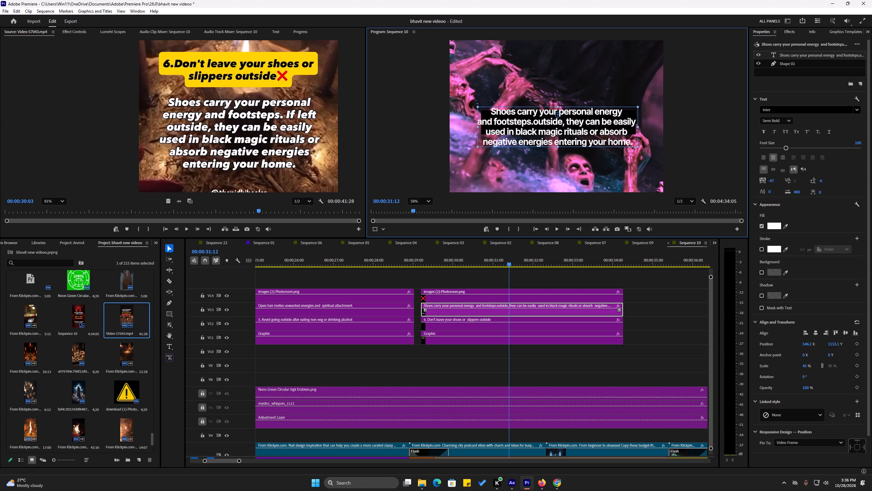
{"action": "left_click_drag", "start_coordinate": [631, 147], "coordinate": [630, 147]}
{"action": "left_click", "coordinate": [625, 137]}
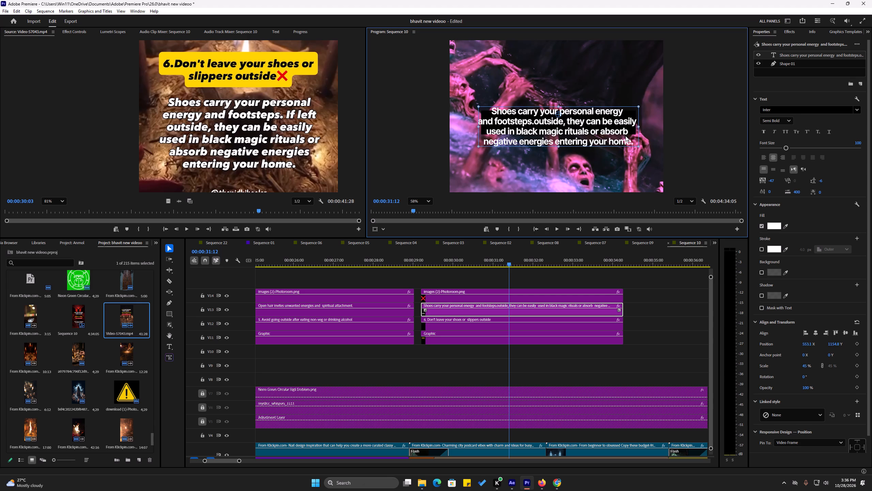
{"action": "left_click", "coordinate": [697, 119]}
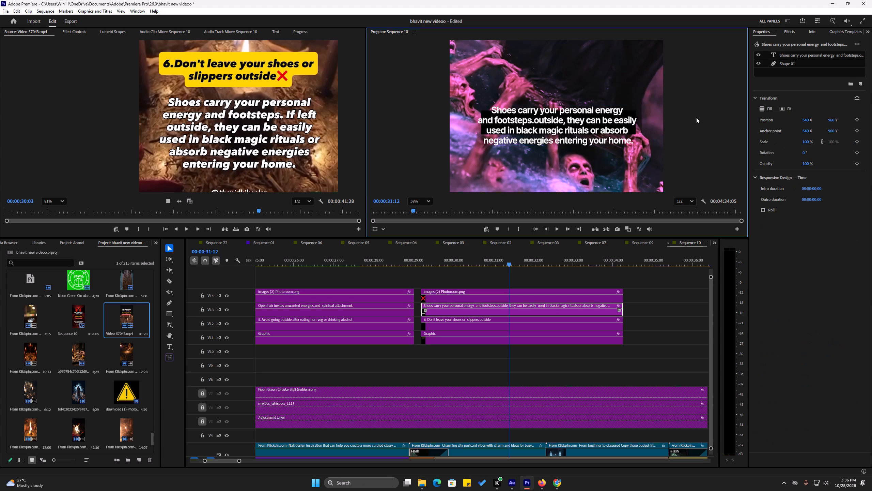
{"action": "middle_click_drag", "start_coordinate": [696, 117], "coordinate": [696, 98]}
Resize the black box behind the caption to about 845 by 245 so it surrounds all four lines, and save the project.
{"action": "left_click", "coordinate": [798, 64]}
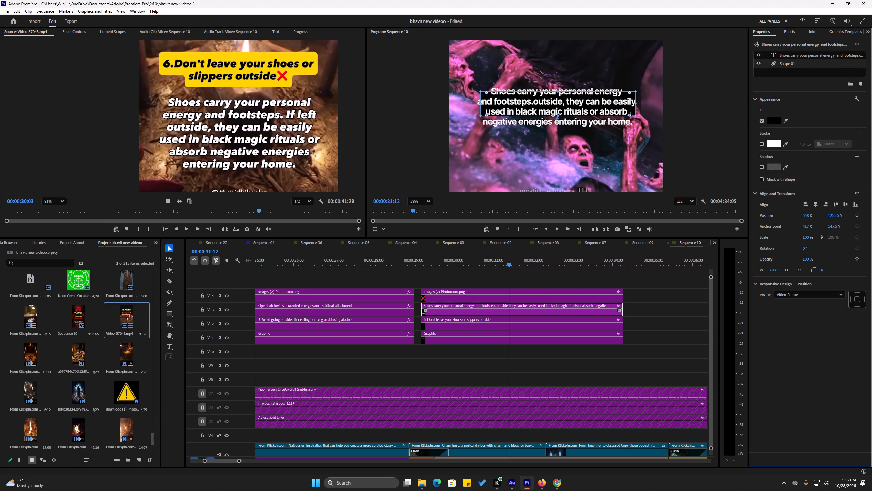
{"action": "scroll", "coordinate": [552, 89], "scroll_direction": "up", "scroll_amount": 3}
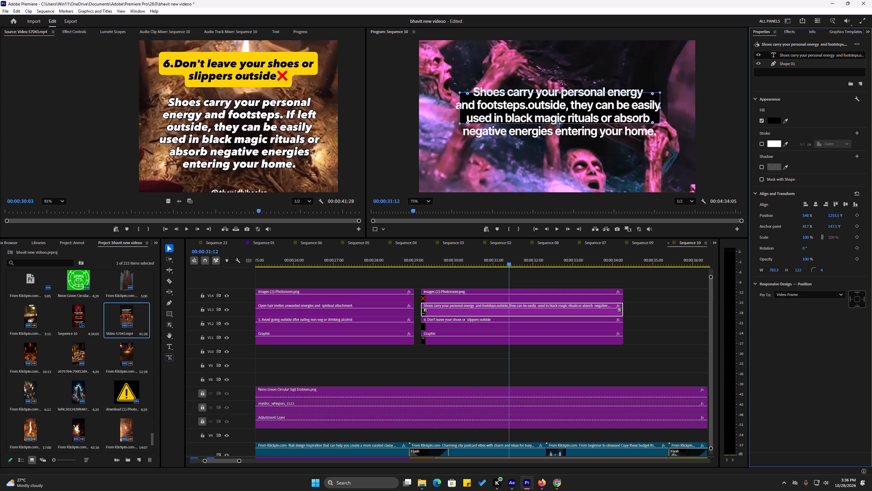
{"action": "left_click_drag", "start_coordinate": [461, 91], "coordinate": [451, 80]}
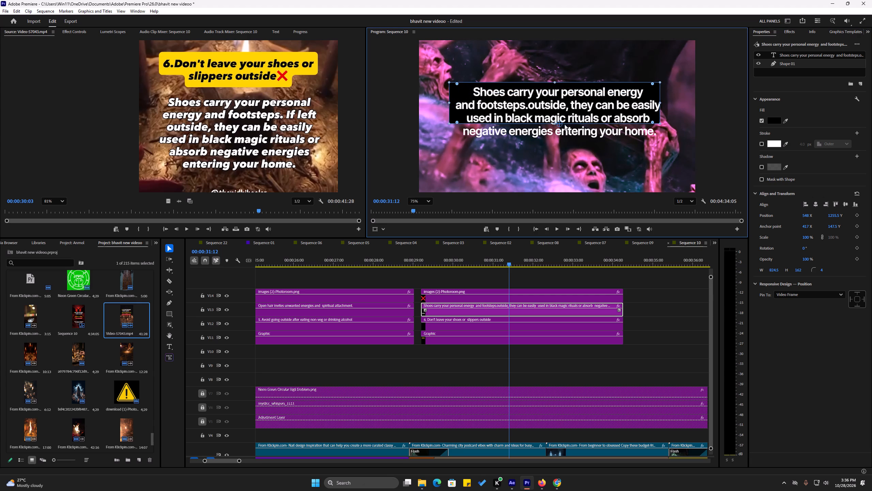
{"action": "left_click_drag", "start_coordinate": [450, 122], "coordinate": [453, 143]}
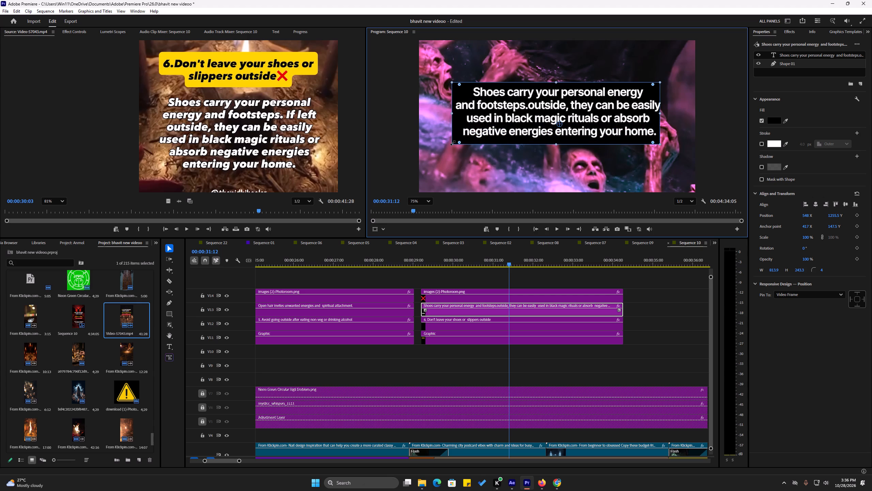
{"action": "left_click_drag", "start_coordinate": [453, 143], "coordinate": [451, 143]}
{"action": "left_click_drag", "start_coordinate": [660, 111], "coordinate": [664, 111]}
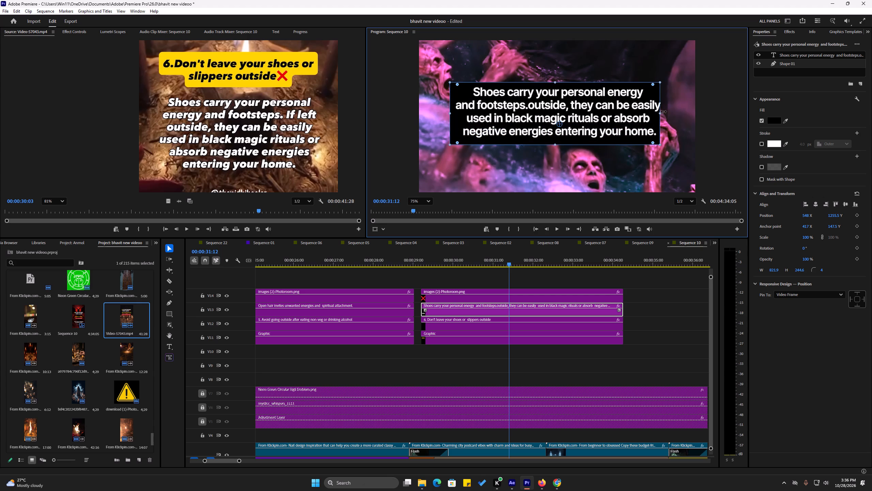
{"action": "left_click_drag", "start_coordinate": [664, 111], "coordinate": [666, 112]}
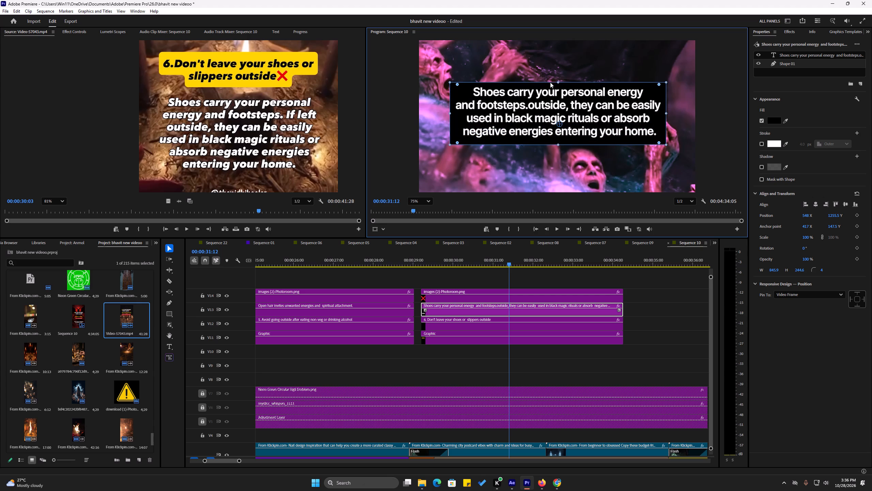
{"action": "left_click", "coordinate": [557, 83]}
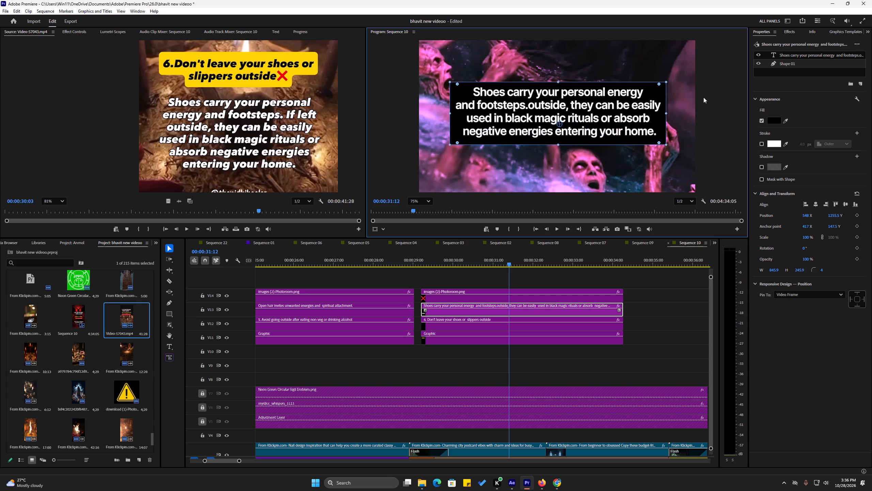
{"action": "left_click", "coordinate": [714, 95]}
{"action": "key", "text": "ctrl+s"}
{"action": "key", "text": "ctrl+s"}
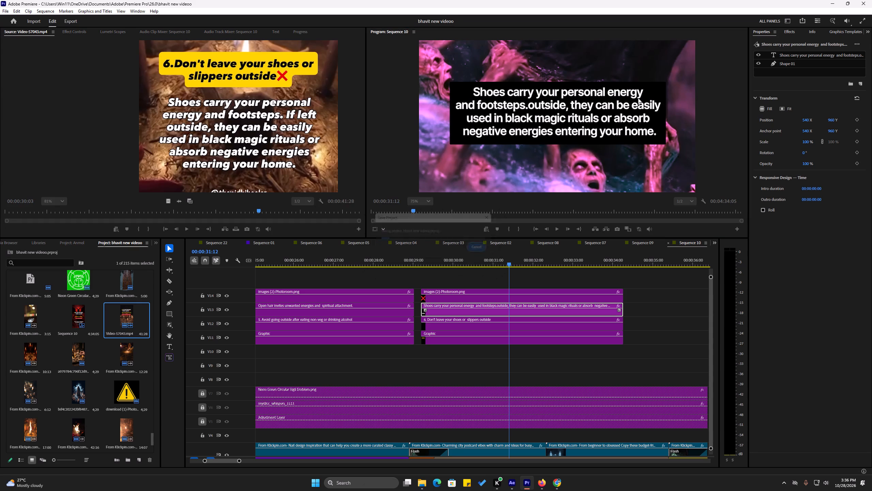
{"action": "scroll", "coordinate": [637, 121], "scroll_direction": "down", "scroll_amount": 1}
{"action": "key", "text": "ctrl+s"}
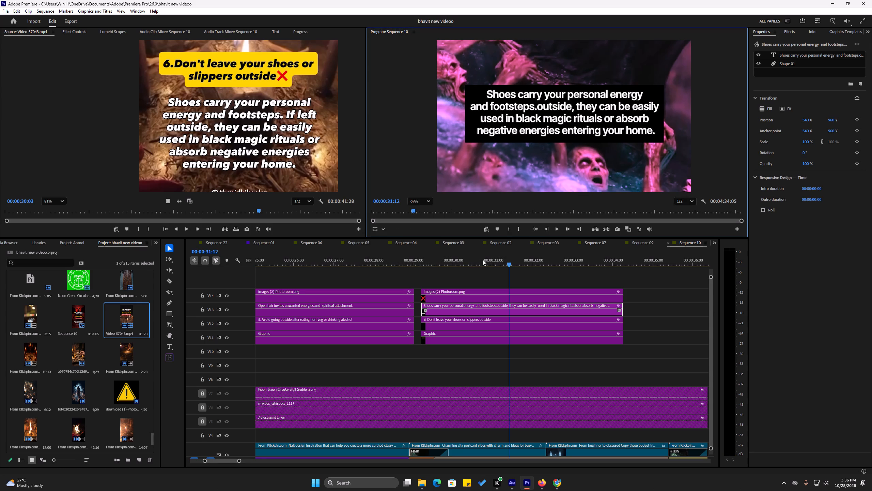
Play back the sixth rule's section from 00:00:29:03 to check the caption over the footage, saving the project along the way.
{"action": "left_click", "coordinate": [418, 260]}
{"action": "left_click", "coordinate": [438, 280]}
{"action": "key", "text": "ctrl+s"}
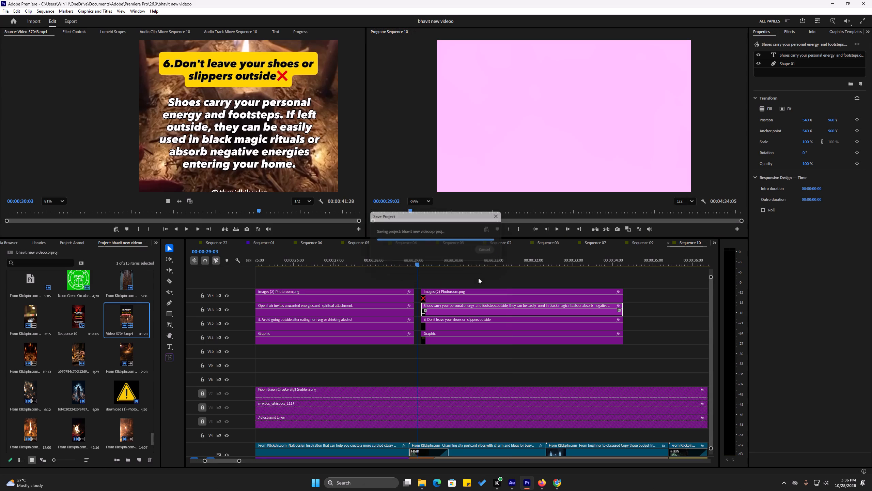
{"action": "key", "text": "ctrl+s"}
{"action": "key", "text": "space"}
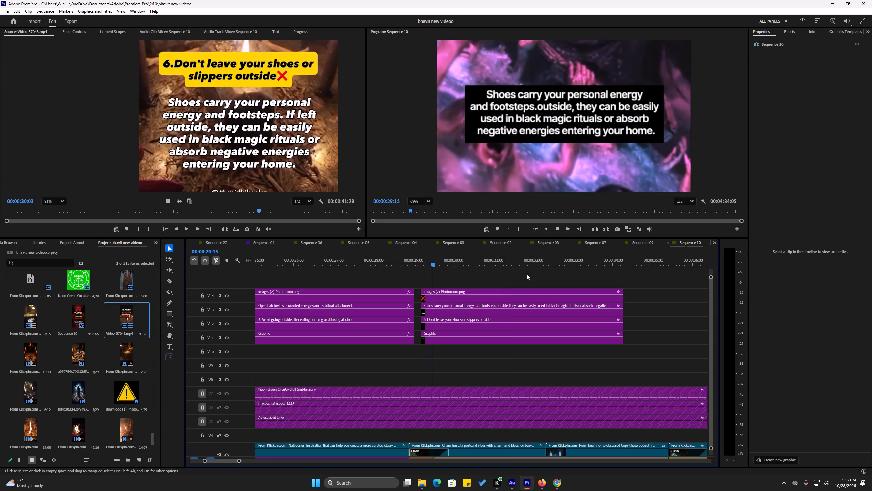
{"action": "key", "text": "space"}
{"action": "key", "text": "ctrl+s"}
{"action": "key", "text": "space"}
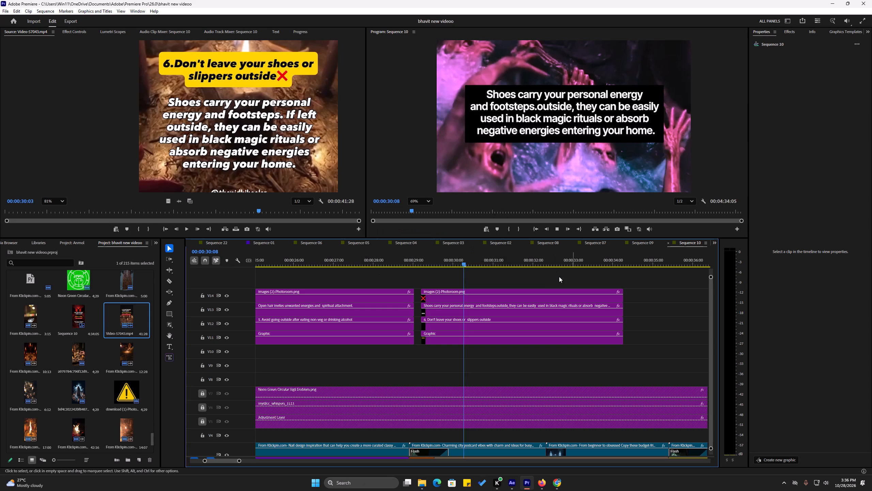
{"action": "scroll", "coordinate": [445, 282], "scroll_direction": "down", "scroll_amount": 4, "text": "alt"}
{"action": "scroll", "coordinate": [674, 295], "scroll_direction": "up", "scroll_amount": 1, "text": "alt"}
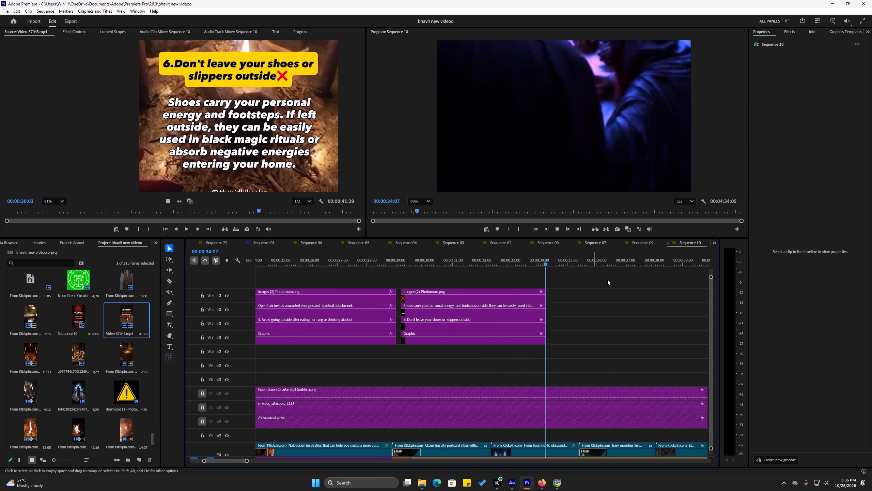
{"action": "key", "text": "space"}
Extend the sixth rule's four graphics clips on V11 to V14 to end at 00:00:35:17, and save the project.
{"action": "left_click_drag", "start_coordinate": [580, 258], "coordinate": [590, 263]}
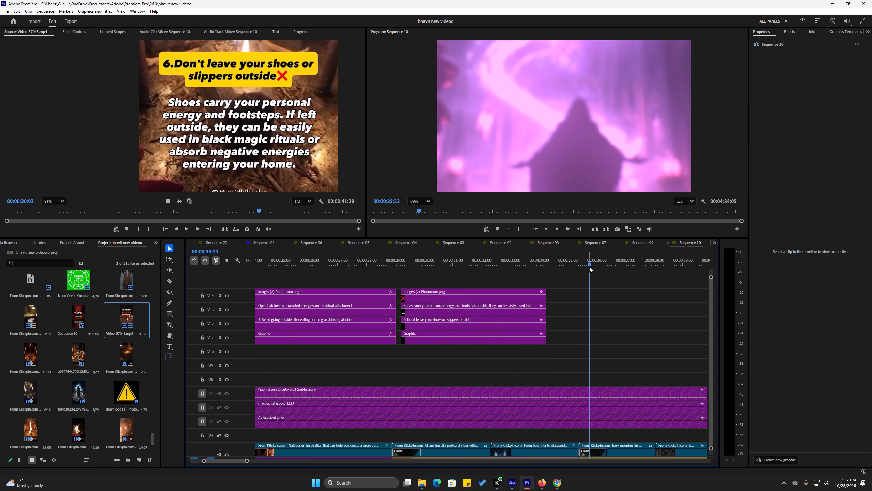
{"action": "left_click_drag", "start_coordinate": [586, 263], "coordinate": [588, 269]}
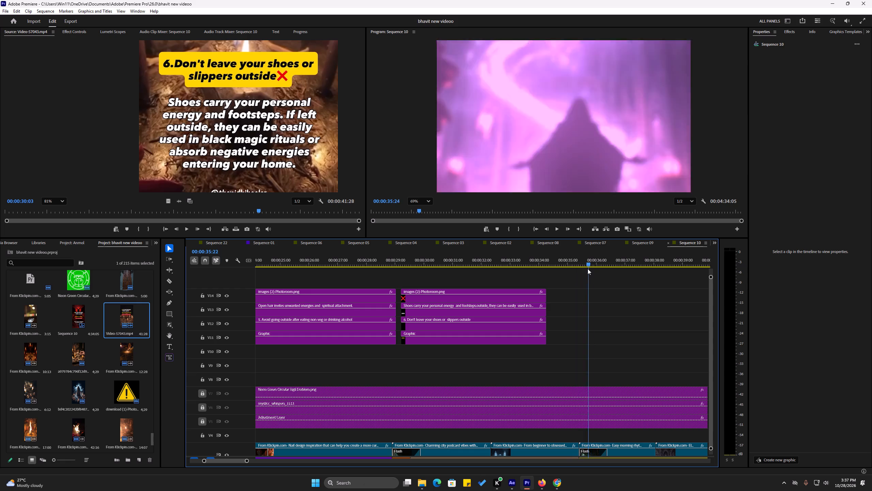
{"action": "left_click_drag", "start_coordinate": [588, 269], "coordinate": [586, 270]}
{"action": "left_click", "coordinate": [584, 264]}
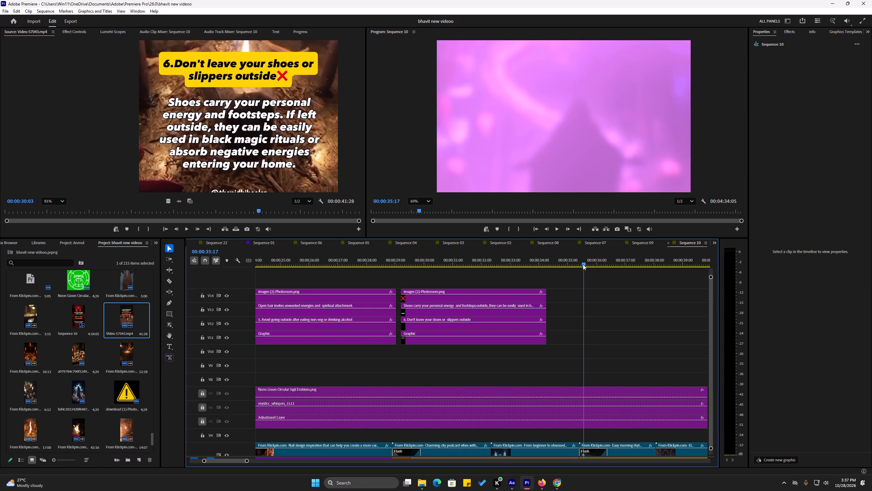
{"action": "left_click_drag", "start_coordinate": [561, 294], "coordinate": [538, 354]}
{"action": "left_click_drag", "start_coordinate": [548, 298], "coordinate": [579, 306]}
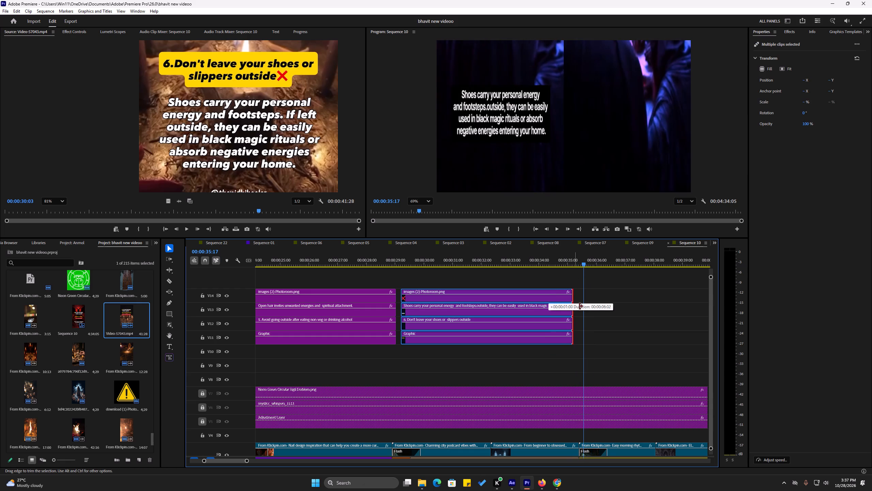
{"action": "left_click_drag", "start_coordinate": [579, 306], "coordinate": [586, 306]}
{"action": "left_click", "coordinate": [569, 261]}
{"action": "key", "text": "space"}
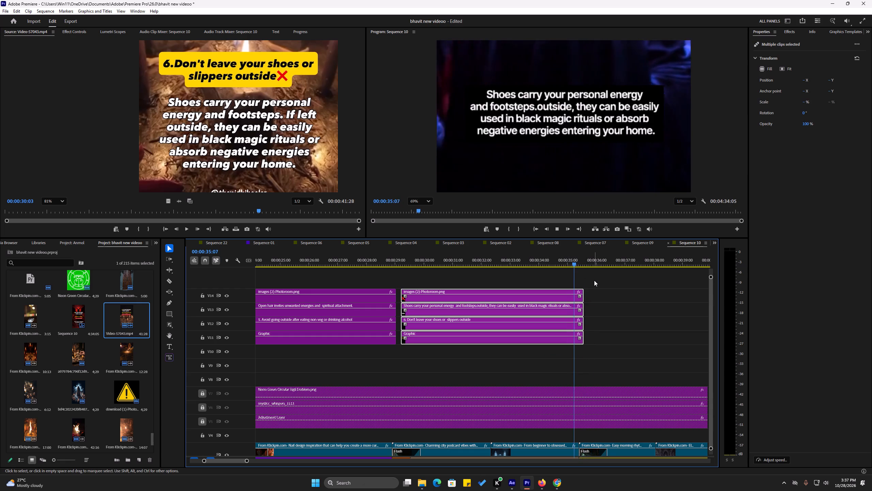
{"action": "key", "text": "space"}
{"action": "key", "text": "ctrl+s"}
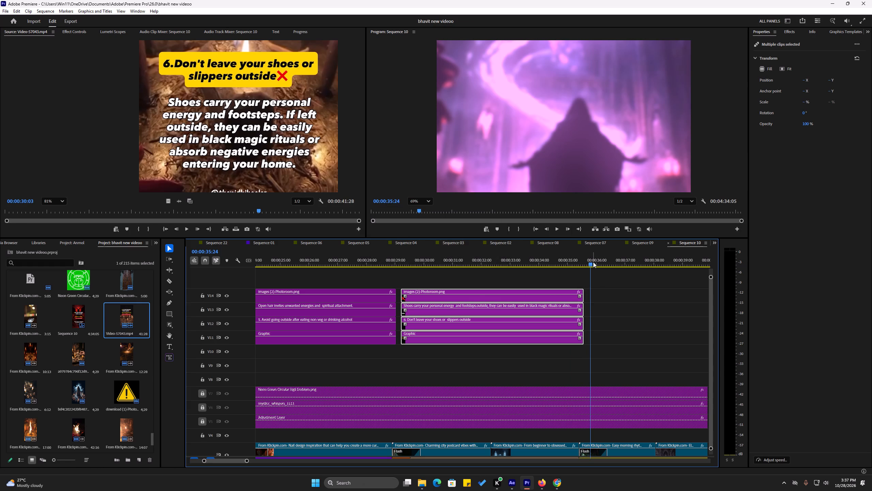
Duplicate the sixth rule's four graphics clips on V11 to V14 with the copies starting at 00:00:35:22.
{"action": "left_click_drag", "start_coordinate": [593, 262], "coordinate": [590, 262]}
{"action": "left_click_drag", "start_coordinate": [575, 277], "coordinate": [540, 334]}
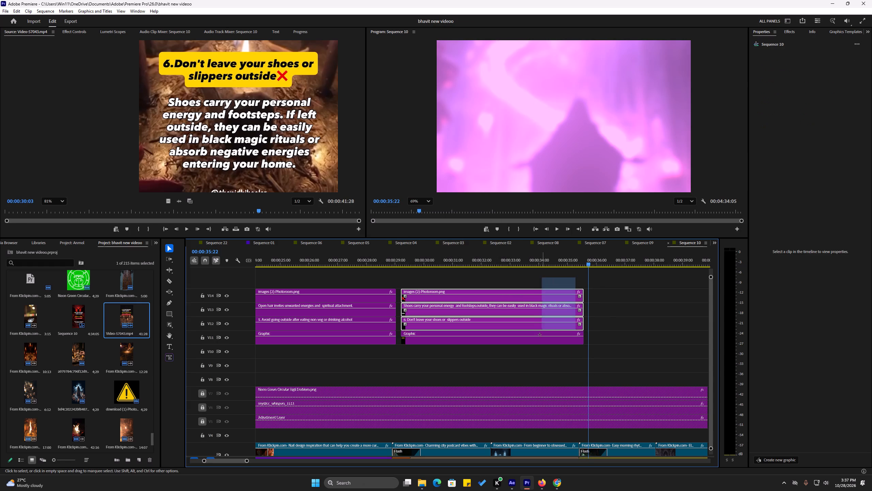
{"action": "left_click_drag", "start_coordinate": [540, 334], "coordinate": [530, 349]}
{"action": "key", "text": "ctrl+c"}
{"action": "key", "text": "ctrl+v"}
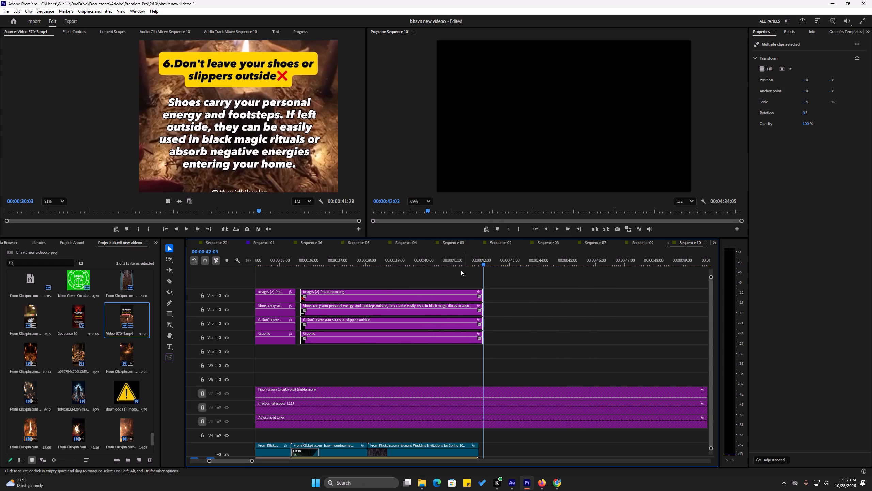
Play across the gap between the original and copied graphics from about 00:00:35:08 to check the transition, saving the project.
{"action": "left_click_drag", "start_coordinate": [414, 263], "coordinate": [305, 282]}
{"action": "left_click", "coordinate": [291, 261]}
{"action": "key", "text": "space"}
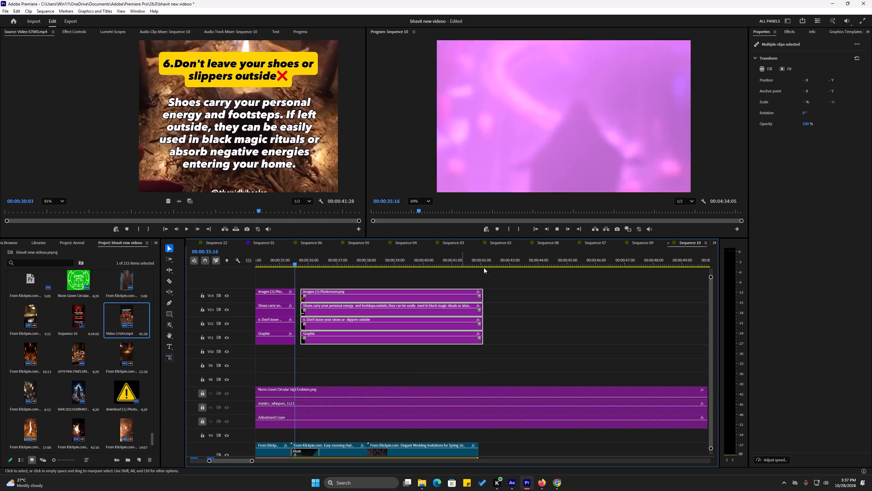
{"action": "key", "text": "space"}
{"action": "key", "text": "ctrl+s"}
{"action": "left_click", "coordinate": [288, 261]}
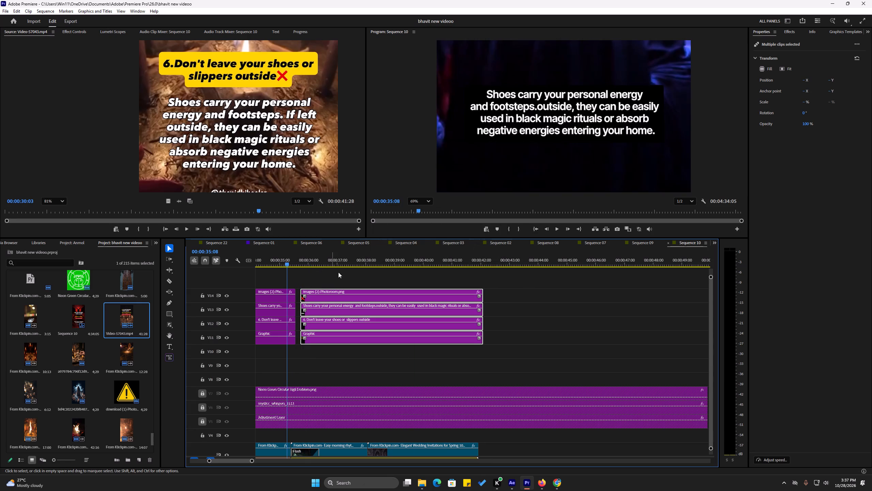
{"action": "key", "text": "space"}
{"action": "key", "text": "space"}
{"action": "key", "text": "ctrl+s"}
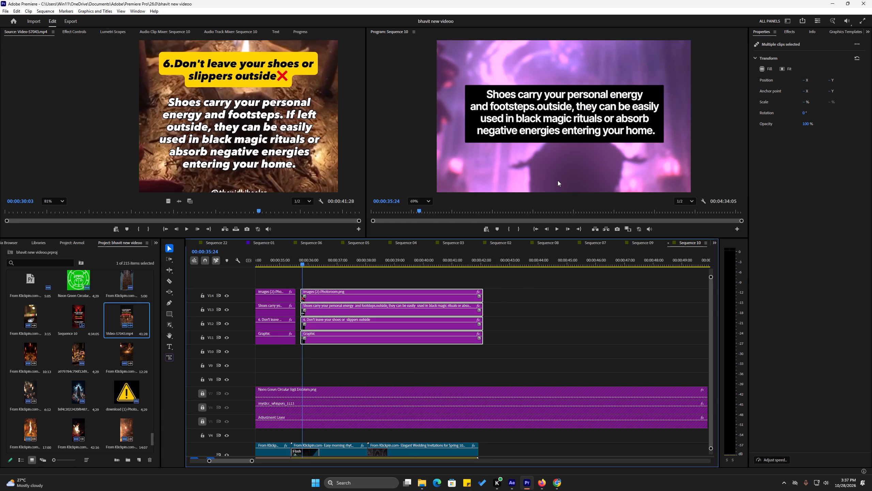
Review the sixth rule's section in full-screen playback from about 00:00:28:08 into the copied graphics.
{"action": "scroll", "coordinate": [559, 179], "scroll_direction": "down", "scroll_amount": 8}
{"action": "scroll", "coordinate": [581, 329], "scroll_direction": "down", "scroll_amount": 5}
{"action": "scroll", "coordinate": [581, 329], "scroll_direction": "up", "scroll_amount": 6}
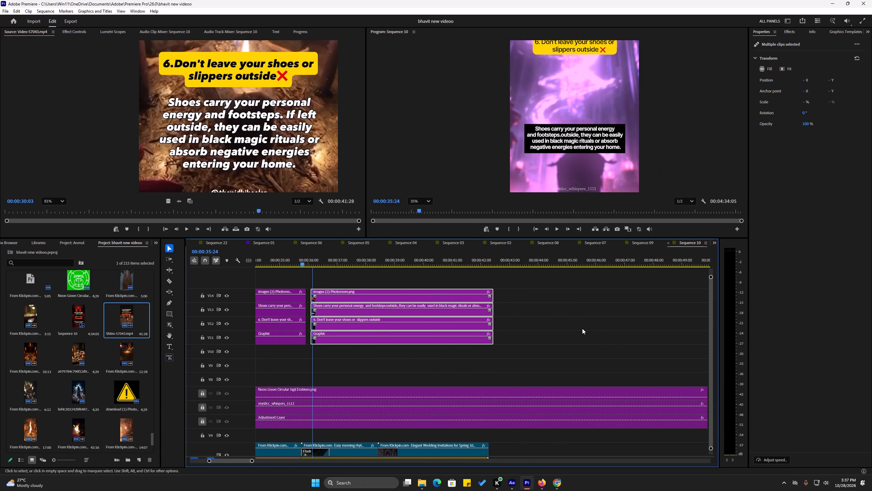
{"action": "left_click_drag", "start_coordinate": [711, 372], "coordinate": [711, 381]}
{"action": "scroll", "coordinate": [630, 300], "scroll_direction": "down", "scroll_amount": 4, "text": "alt"}
{"action": "left_click_drag", "start_coordinate": [350, 257], "coordinate": [281, 262]}
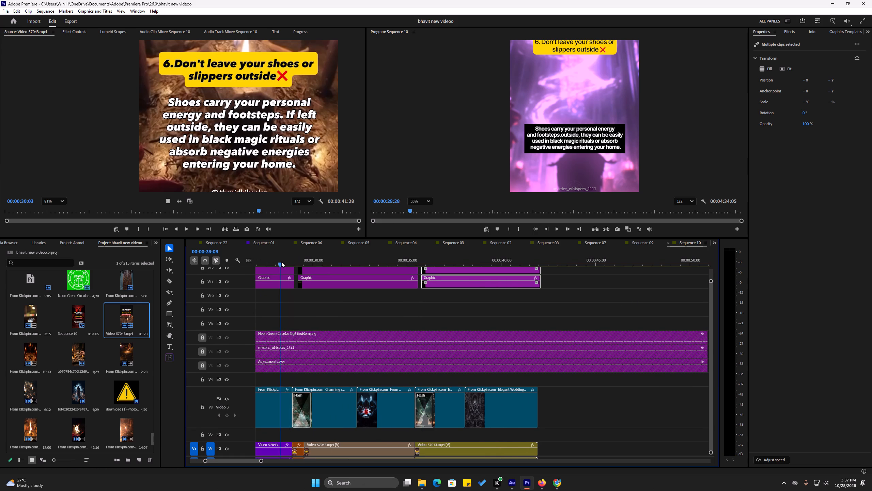
{"action": "left_click", "coordinate": [868, 22]}
{"action": "left_click", "coordinate": [864, 22]}
{"action": "key", "text": "space"}
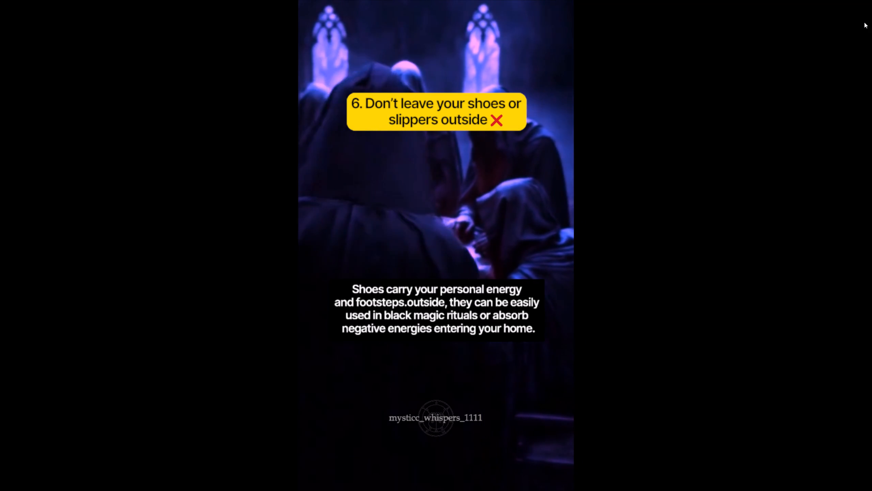
{"action": "key", "text": "space"}
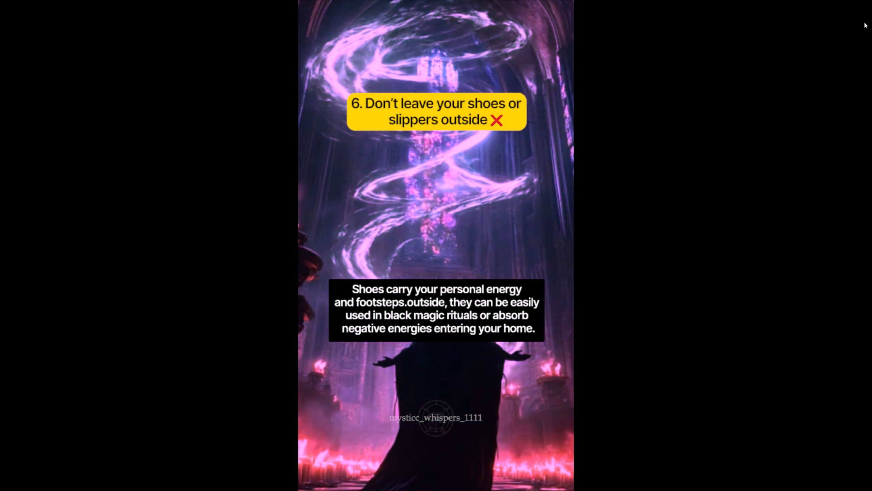
{"action": "key", "text": "Escape"}
Save the project and close Premiere Pro.
{"action": "key", "text": "ctrl+s"}
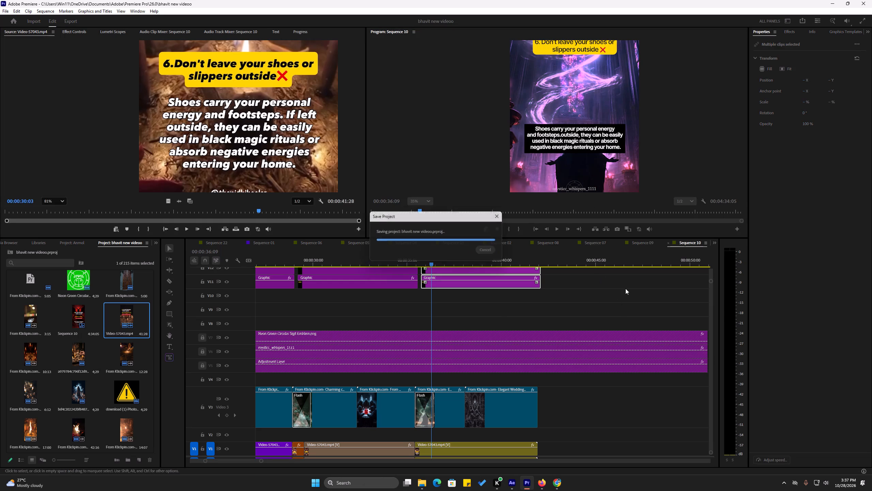
{"action": "key", "text": "ctrl+s"}
{"action": "key", "text": "ctrl+s"}
{"action": "key", "text": "ctrl+s"}
{"action": "key", "text": "ctrl+s"}
{"action": "key", "text": "ctrl+s"}
{"action": "key", "text": "ctrl+s"}
{"action": "key", "text": "ctrl+s"}
{"action": "key", "text": "ctrl+s"}
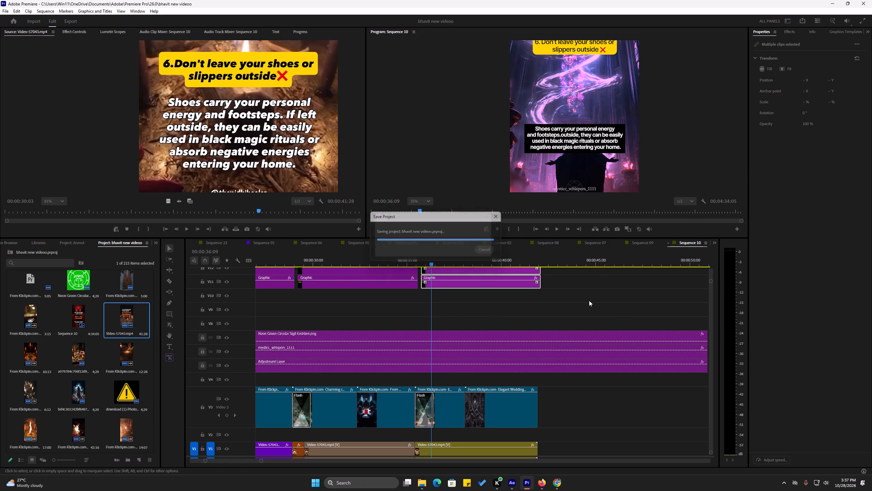
{"action": "key", "text": "ctrl+s"}
{"action": "key", "text": "ctrl+s"}
{"action": "key", "text": "ctrl+s"}
{"action": "key", "text": "ctrl+s"}
{"action": "key", "text": "ctrl+s"}
{"action": "key", "text": "ctrl+s"}
{"action": "key", "text": "ctrl+s"}
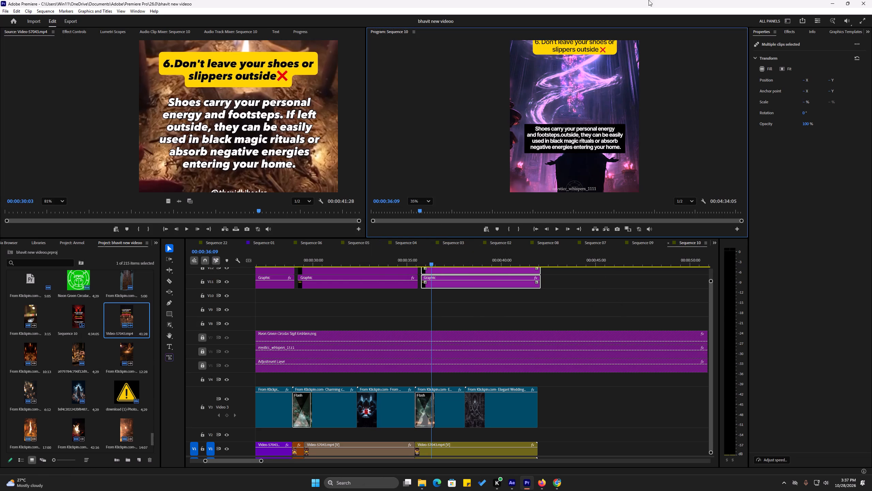
{"action": "left_click", "coordinate": [871, 0]}
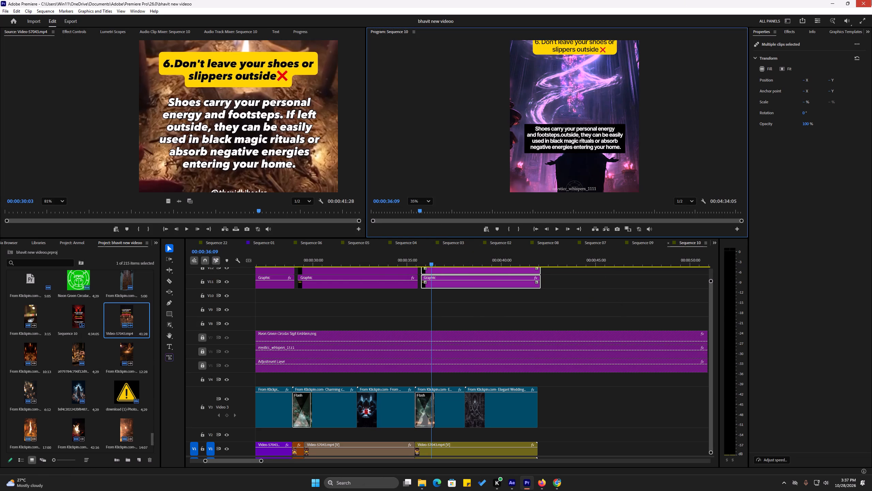